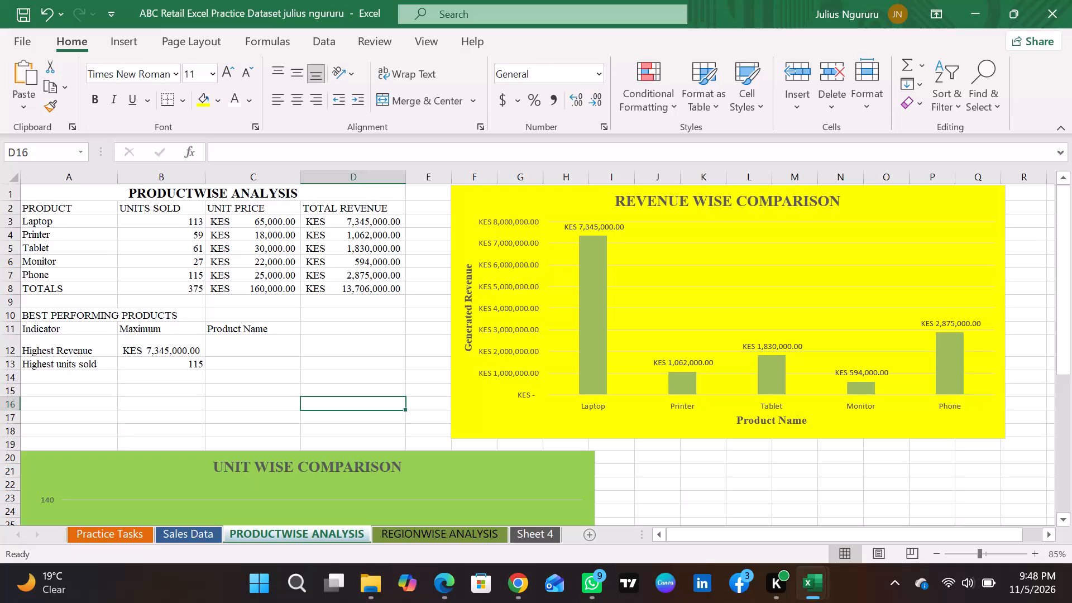
Start a SORT formula in cell A8 of the REGIONWISE ANALYSIS sheet.
{"action": "left_click", "coordinate": [454, 527]}
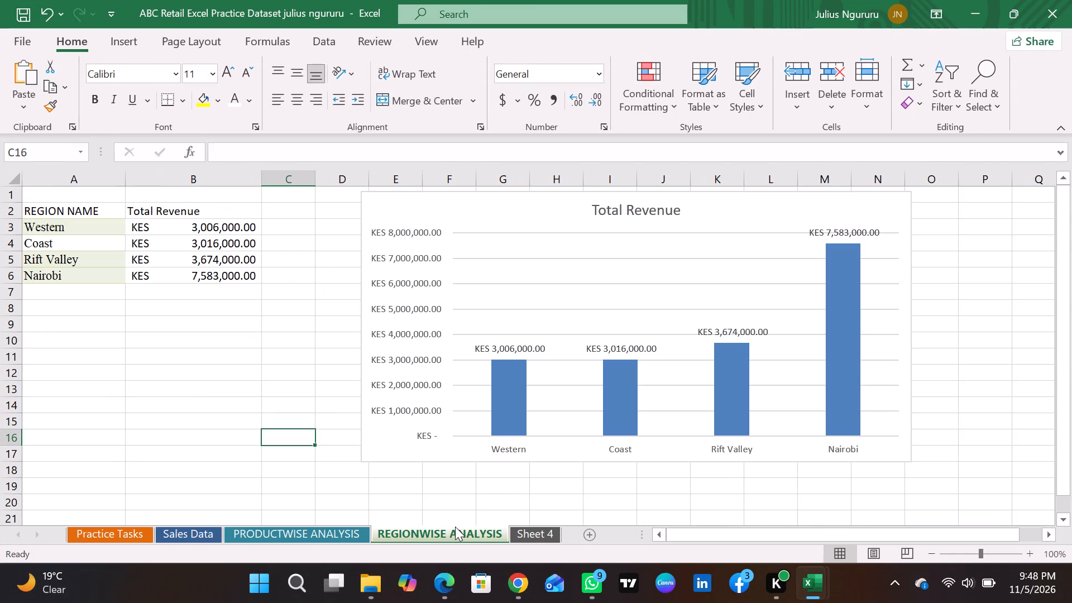
{"action": "left_click", "coordinate": [65, 307]}
{"action": "key", "text": "equal"}
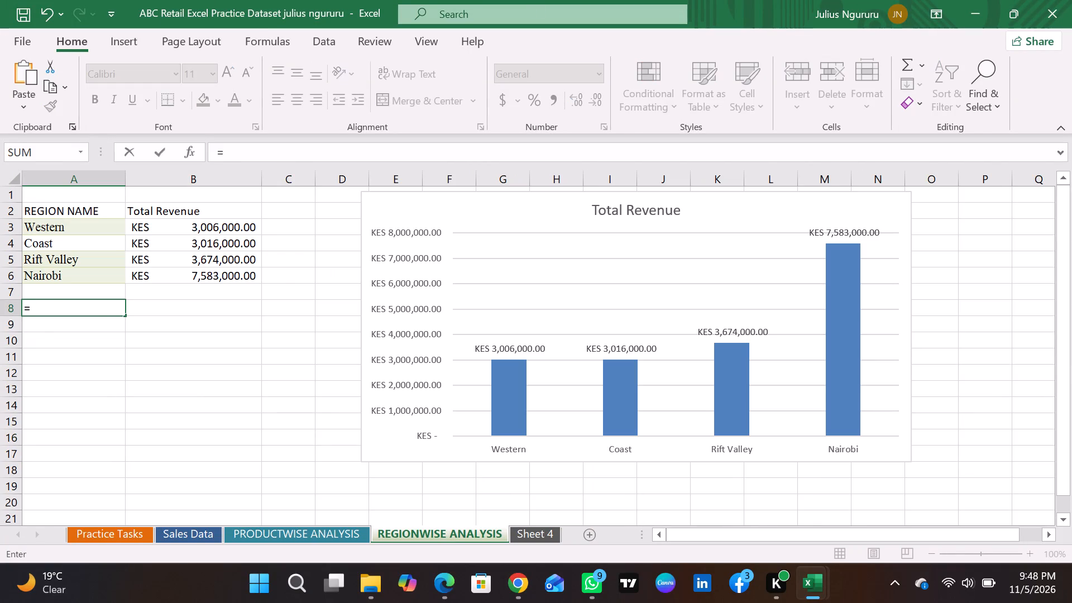
{"action": "type", "text": "UN"}
{"action": "key", "text": "i"}
{"action": "key", "text": "BackSpace"}
{"action": "key", "text": "BackSpace"}
{"action": "key", "text": "BackSpace"}
{"action": "type", "text": "SO"}
{"action": "type", "text": "TY"}
{"action": "key", "text": "BackSpace"}
{"action": "key", "text": "BackSpace"}
{"action": "type", "text": "RT"}
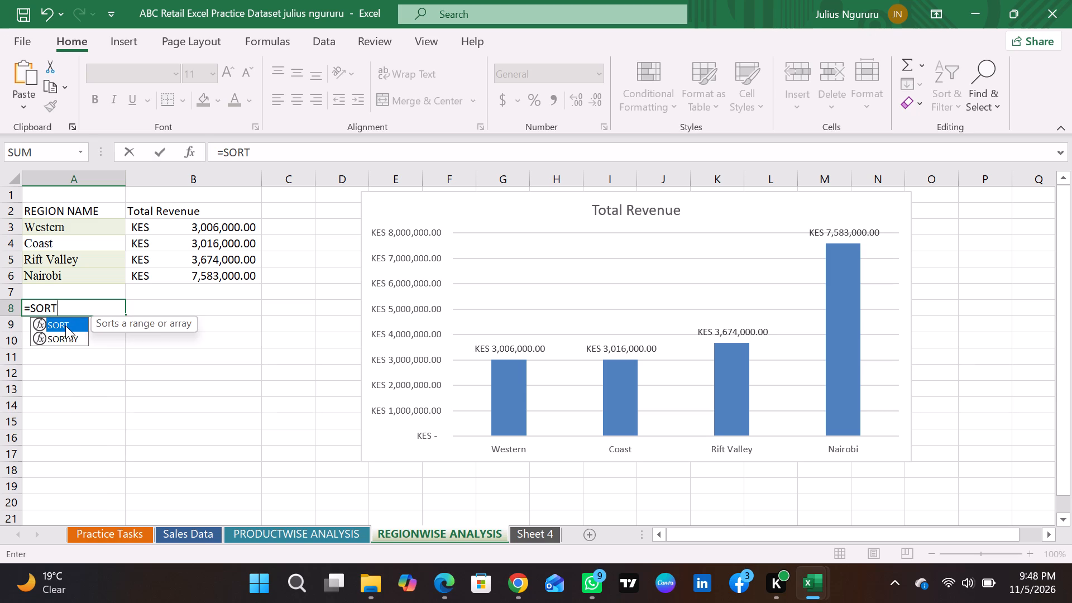
{"action": "left_click", "coordinate": [75, 340]}
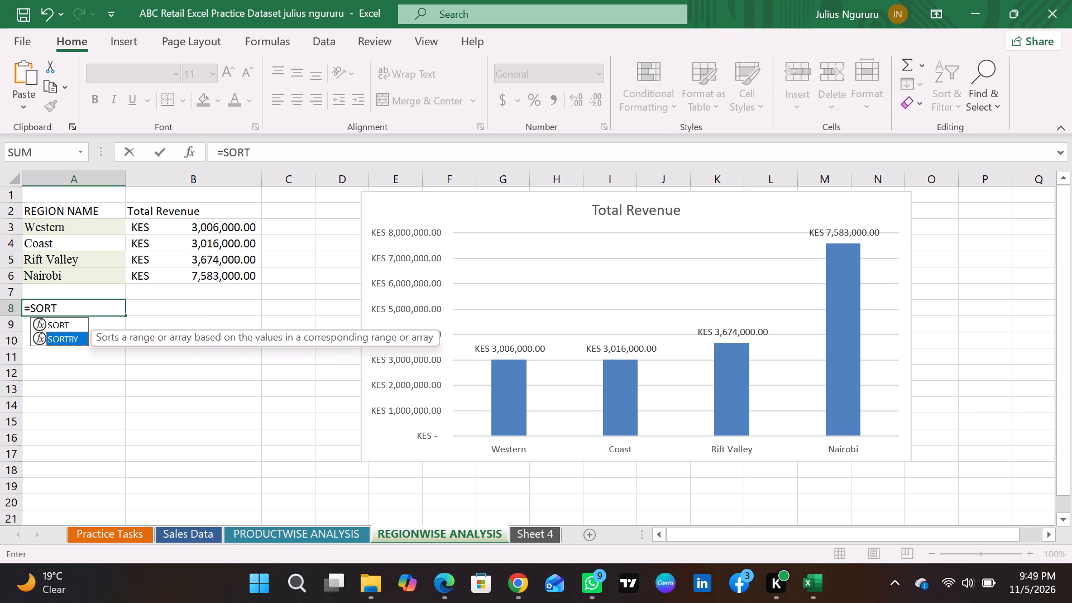
{"action": "double_click", "coordinate": [66, 336]}
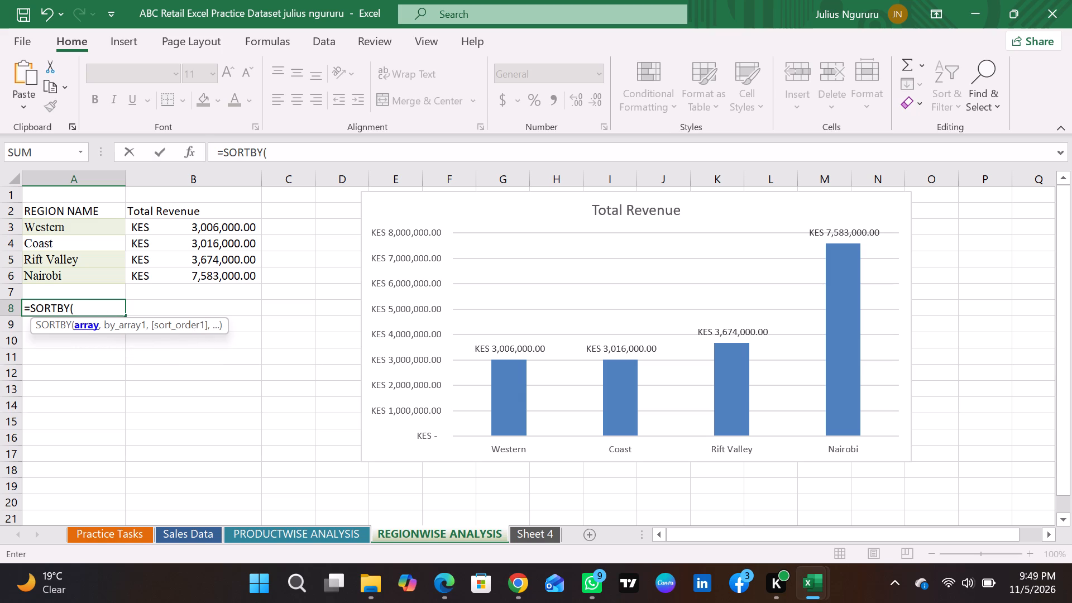
{"action": "key", "text": "BackSpace"}
{"action": "key", "text": "BackSpace"}
{"action": "key", "text": "BackSpace"}
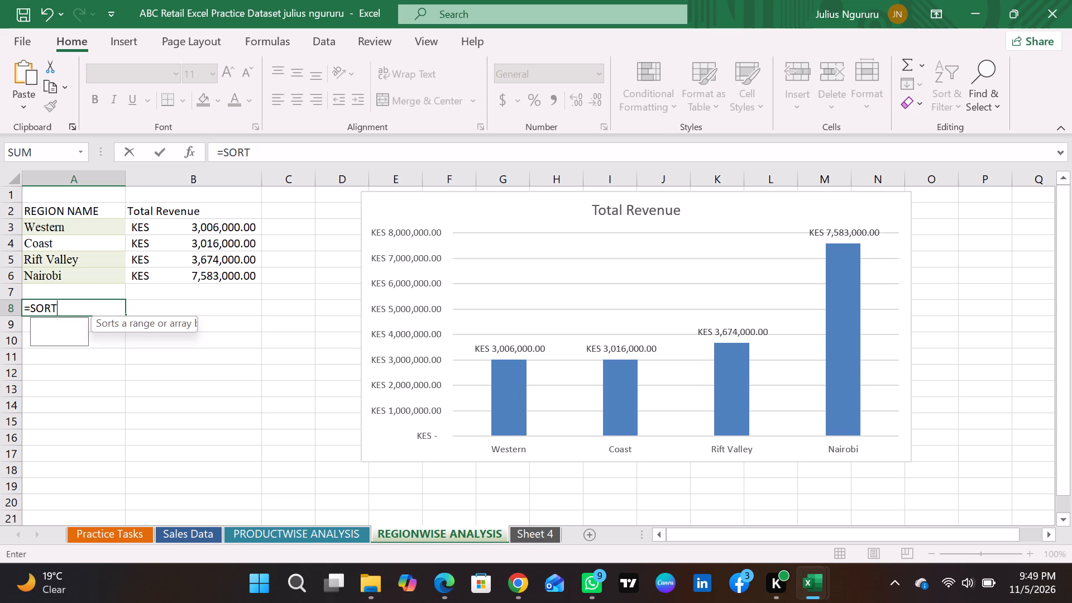
{"action": "key", "text": "shift+parenleft"}
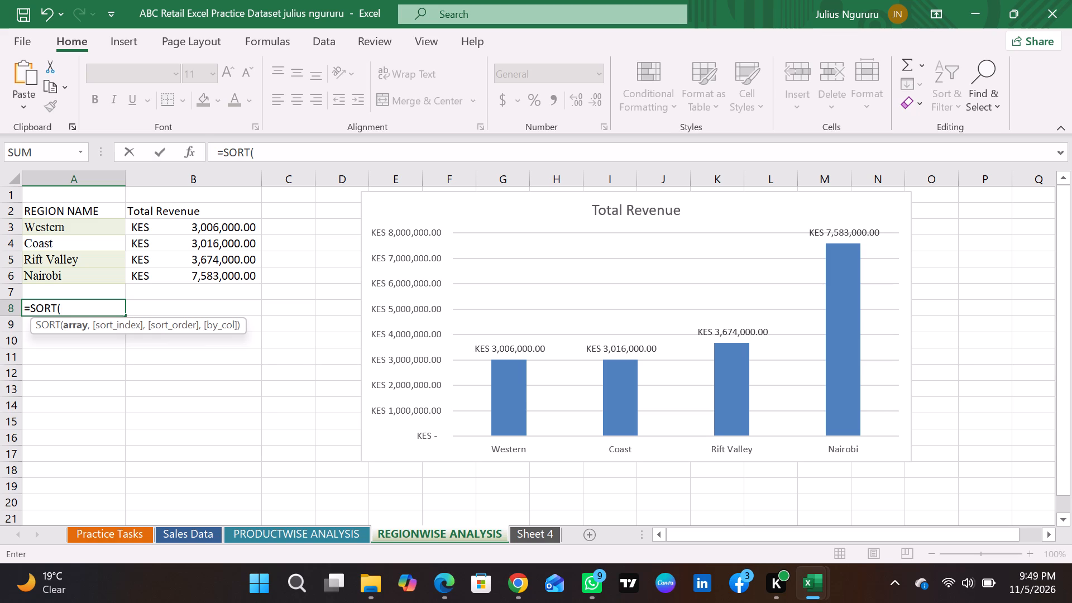
Nest UNIQUE and FILTER inside the SORT formula so it reads =SORT(UNIQUE(FILTER(.
{"action": "type", "text": "UNI"}
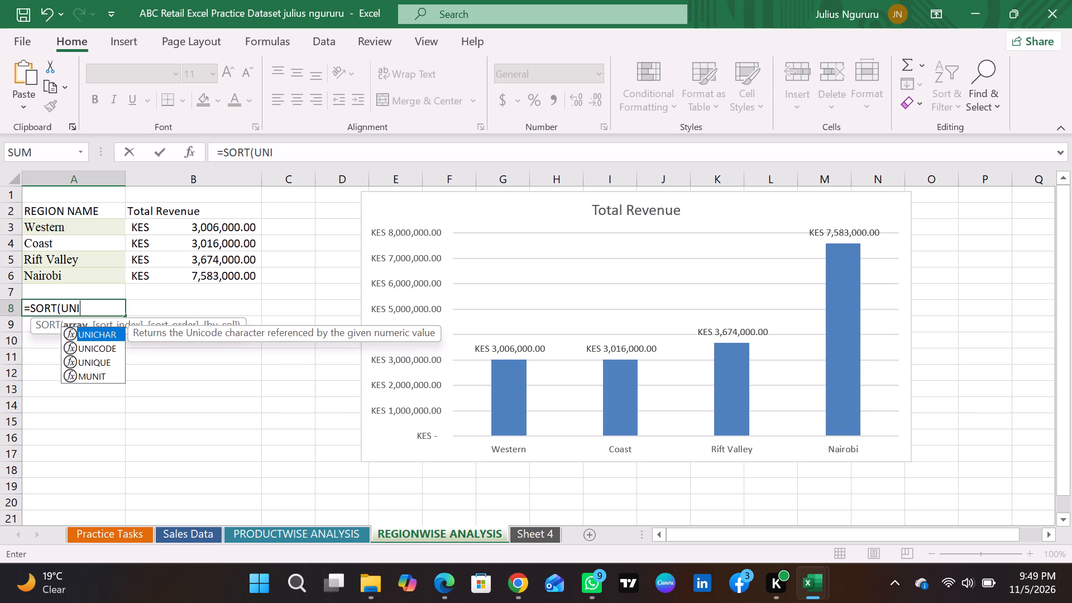
{"action": "type", "text": "QU"}
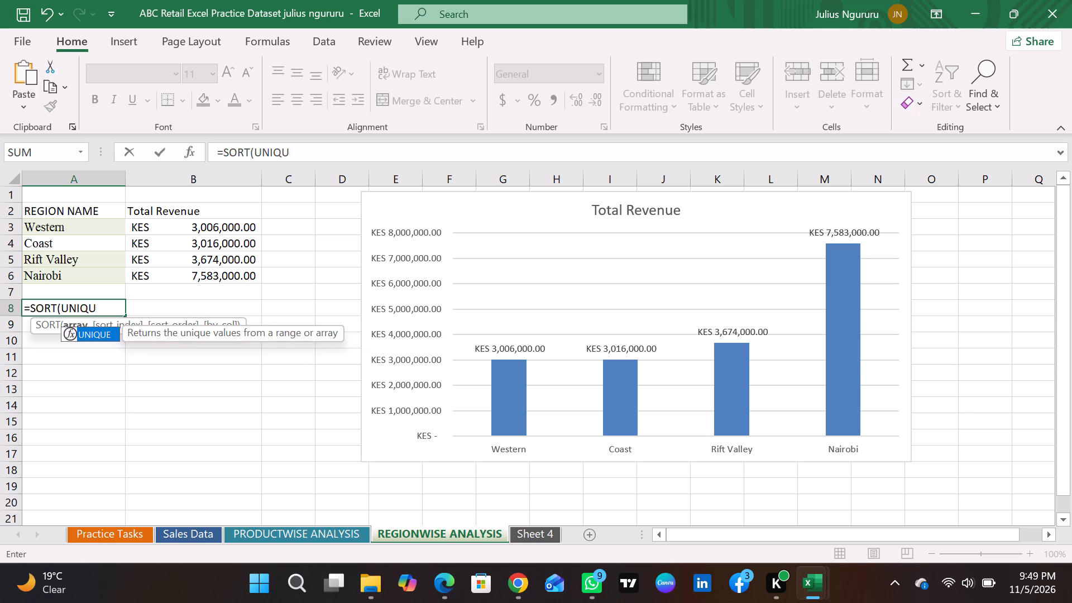
{"action": "left_click", "coordinate": [92, 338]}
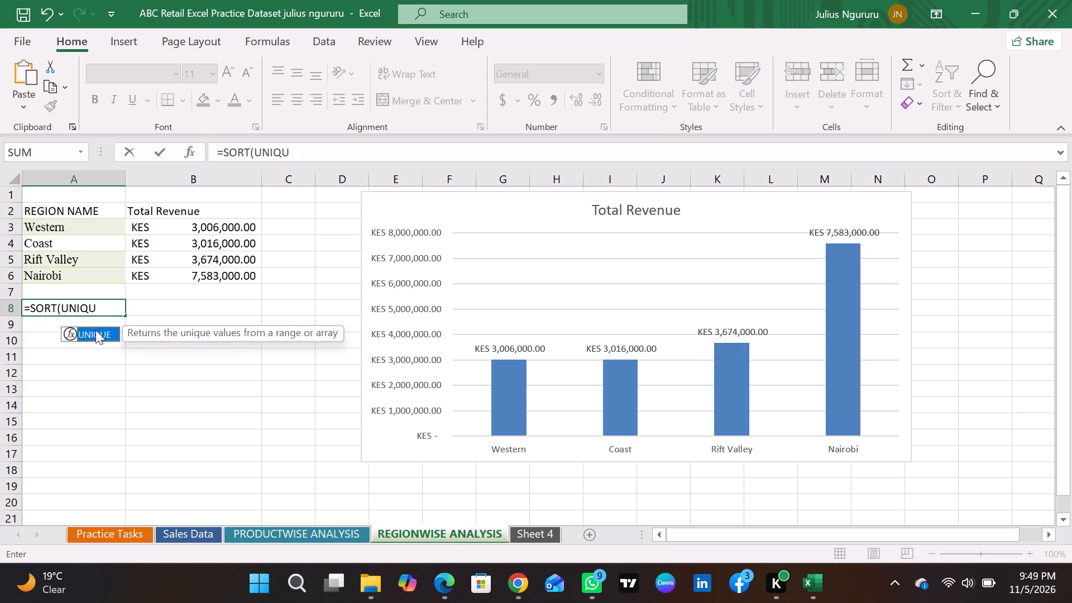
{"action": "double_click", "coordinate": [96, 328]}
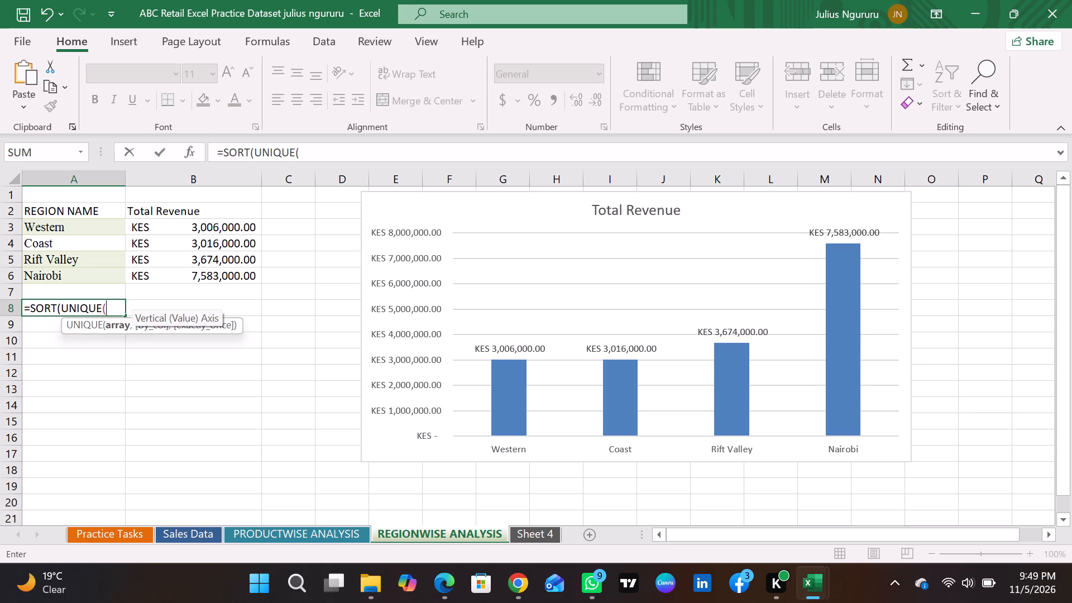
{"action": "type", "text": "FILTER"}
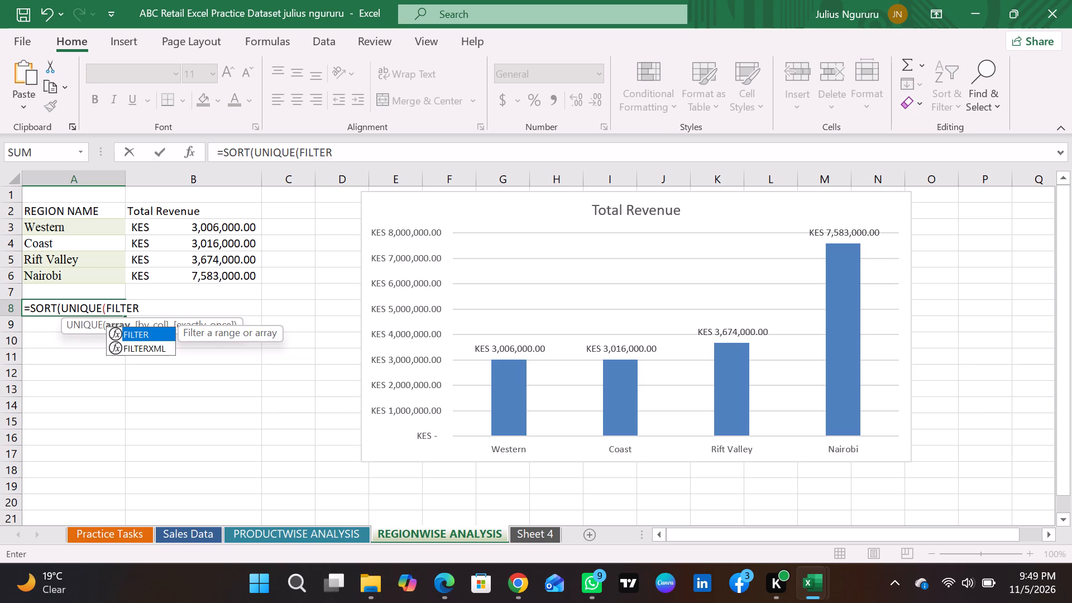
{"action": "left_click", "coordinate": [146, 347]}
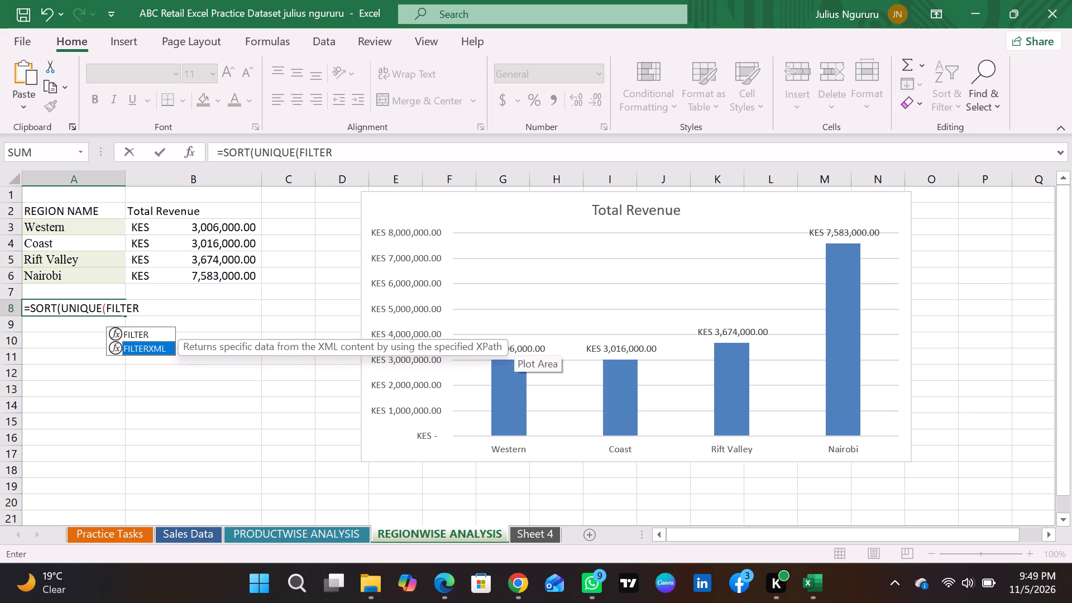
{"action": "double_click", "coordinate": [139, 333]}
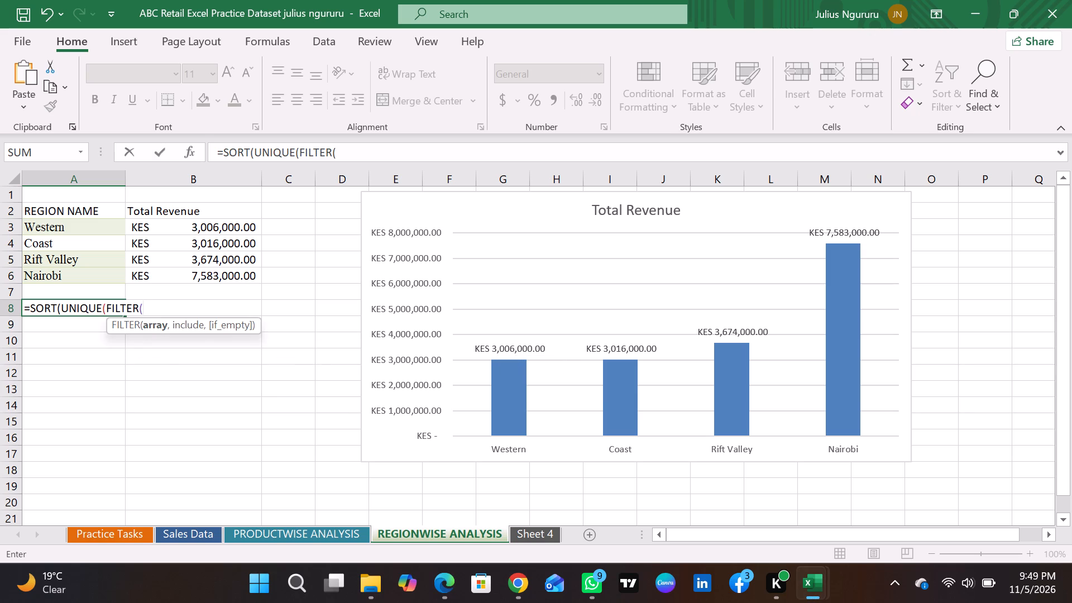
Supply the Region column of the Sales Data sheet, C2:C101, as FILTER's array argument.
{"action": "left_click", "coordinate": [185, 537]}
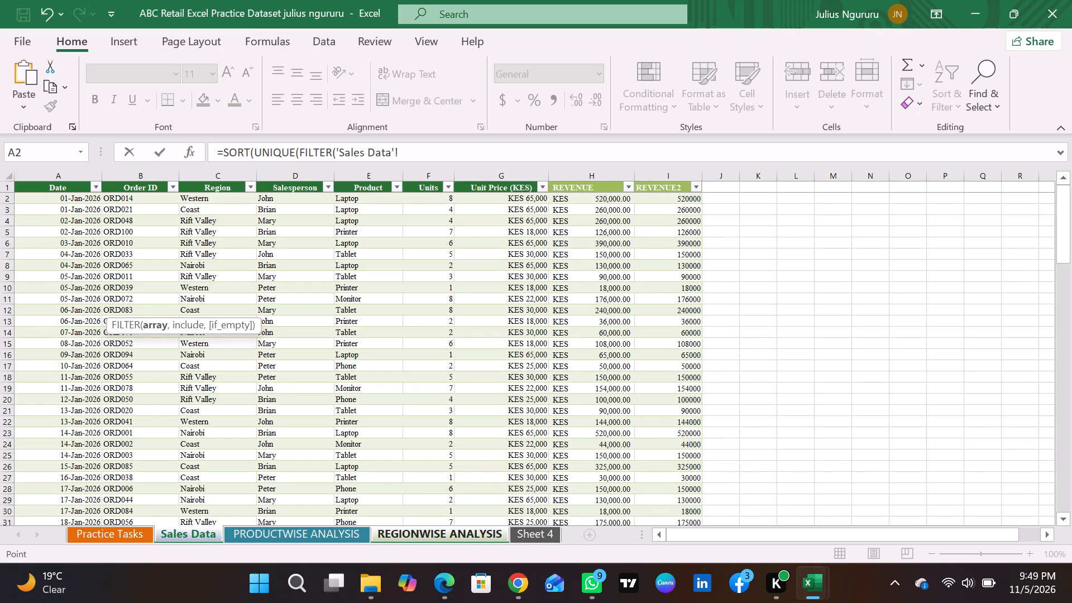
{"action": "left_click_drag", "start_coordinate": [213, 198], "coordinate": [225, 562]}
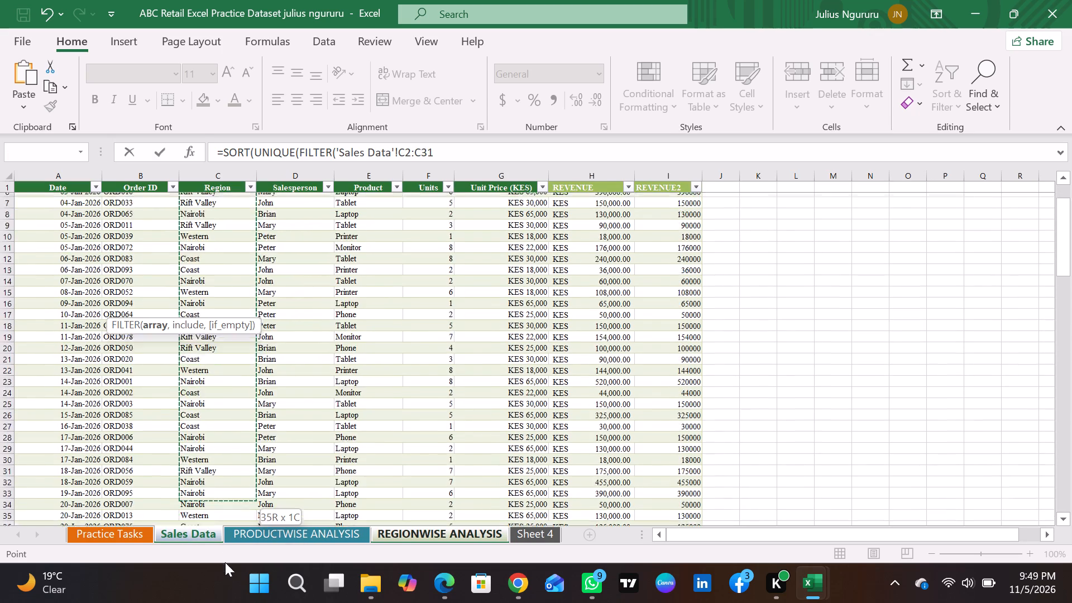
{"action": "left_click_drag", "start_coordinate": [225, 562], "coordinate": [238, 405]}
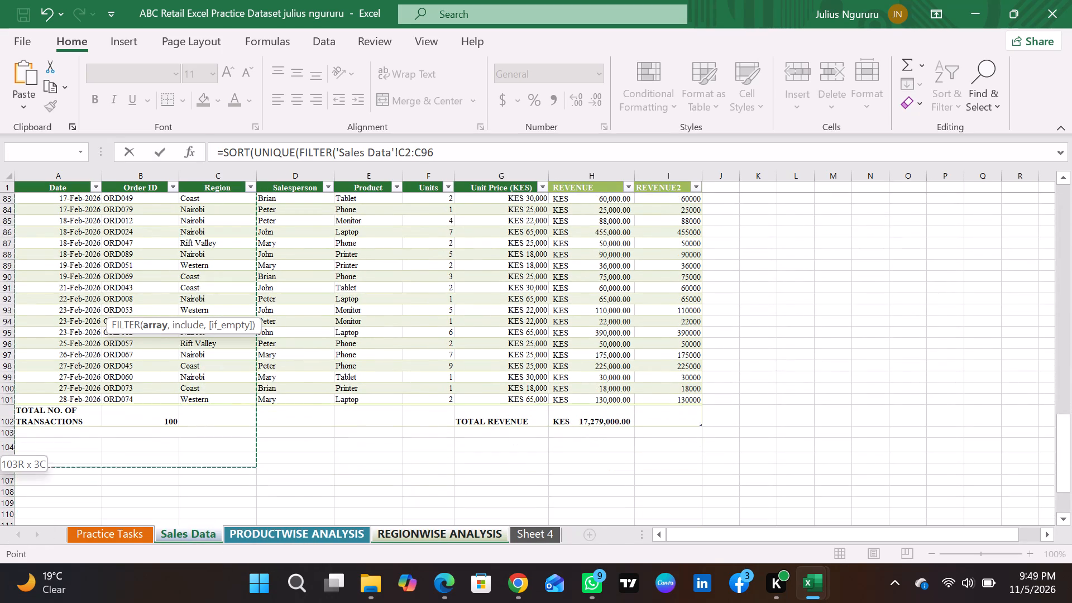
{"action": "left_click_drag", "start_coordinate": [238, 405], "coordinate": [242, 393]}
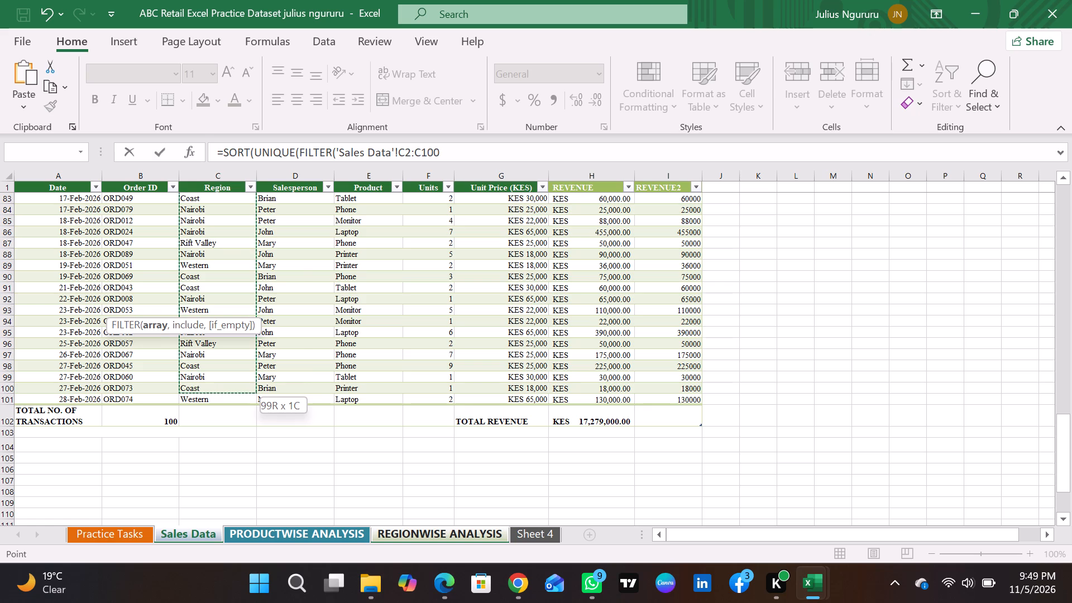
{"action": "left_click_drag", "start_coordinate": [242, 393], "coordinate": [242, 400]}
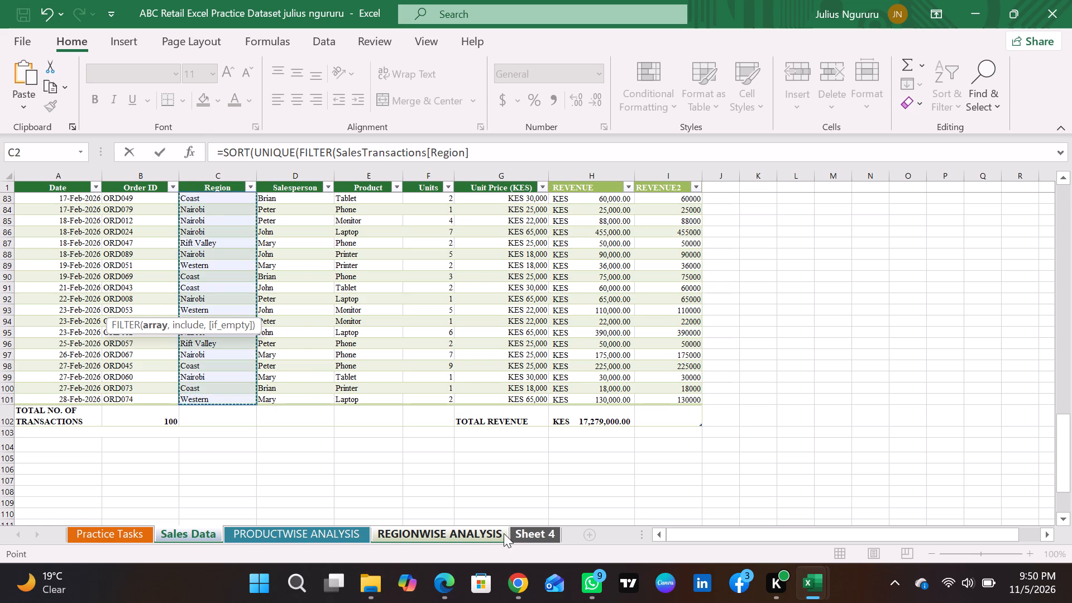
Return to the REGIONWISE ANALYSIS sheet, correct the array reference to 'Sales Data'!C2:C101, and add a comma for the include argument.
{"action": "left_click", "coordinate": [486, 533]}
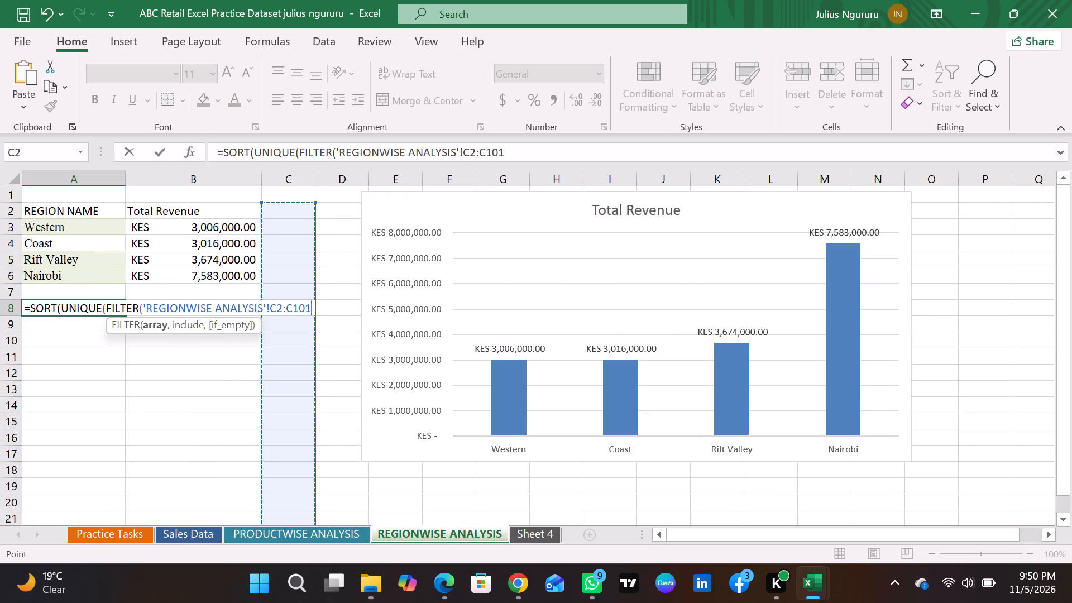
{"action": "left_click_drag", "start_coordinate": [148, 305], "coordinate": [221, 310]}
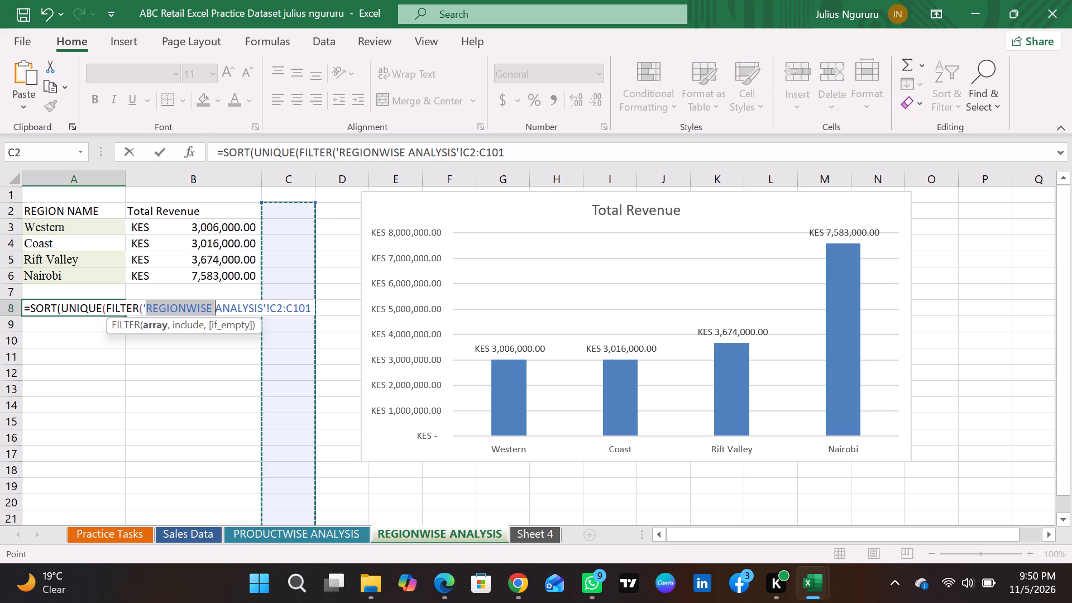
{"action": "left_click_drag", "start_coordinate": [221, 310], "coordinate": [259, 310]}
{"action": "key", "text": "BackSpace"}
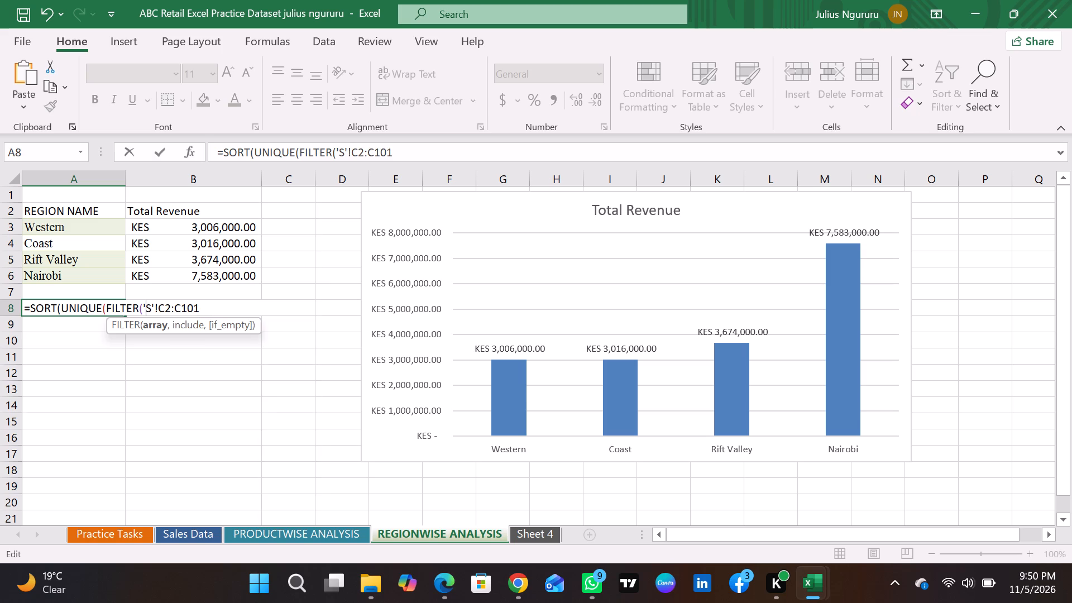
{"action": "key", "text": "Delete"}
{"action": "key", "text": "BackSpace"}
{"action": "type", "text": "ales"}
{"action": "key", "text": "space"}
{"action": "key", "text": "BackSpace"}
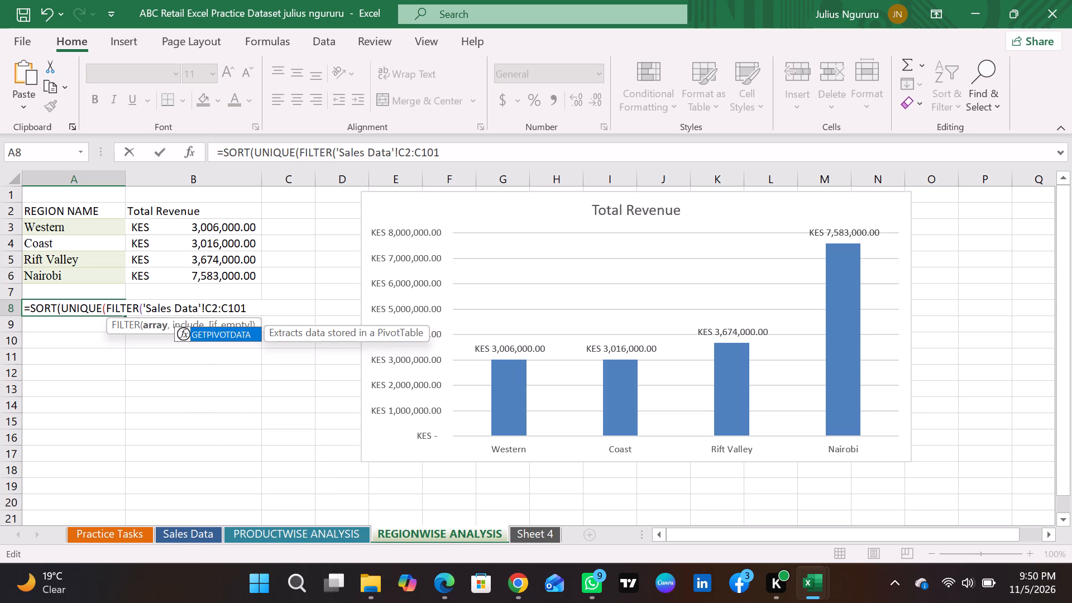
{"action": "left_click", "coordinate": [246, 302]}
{"action": "key", "text": "comma"}
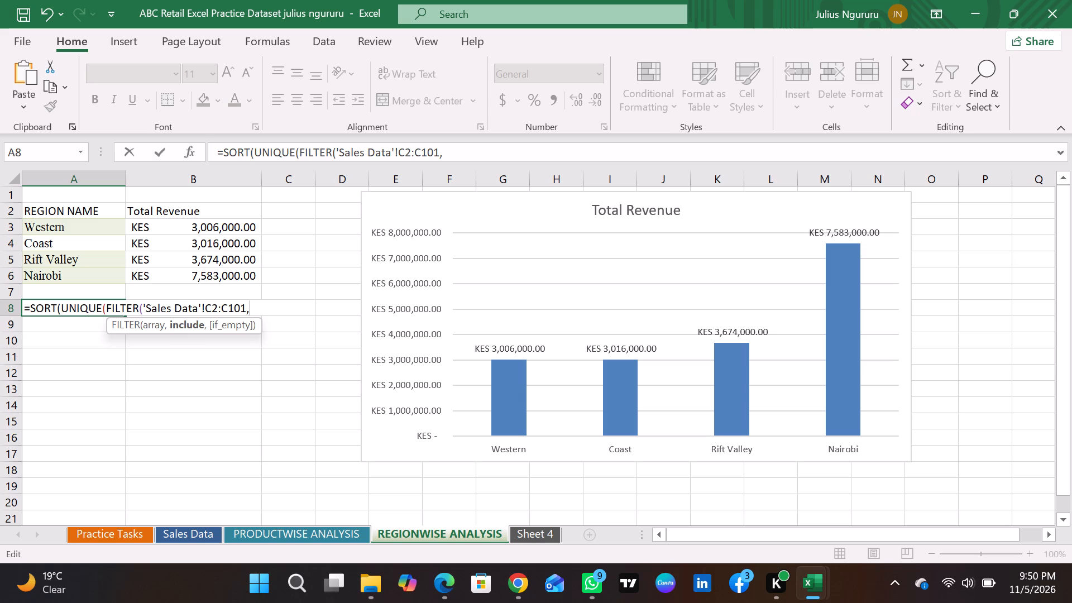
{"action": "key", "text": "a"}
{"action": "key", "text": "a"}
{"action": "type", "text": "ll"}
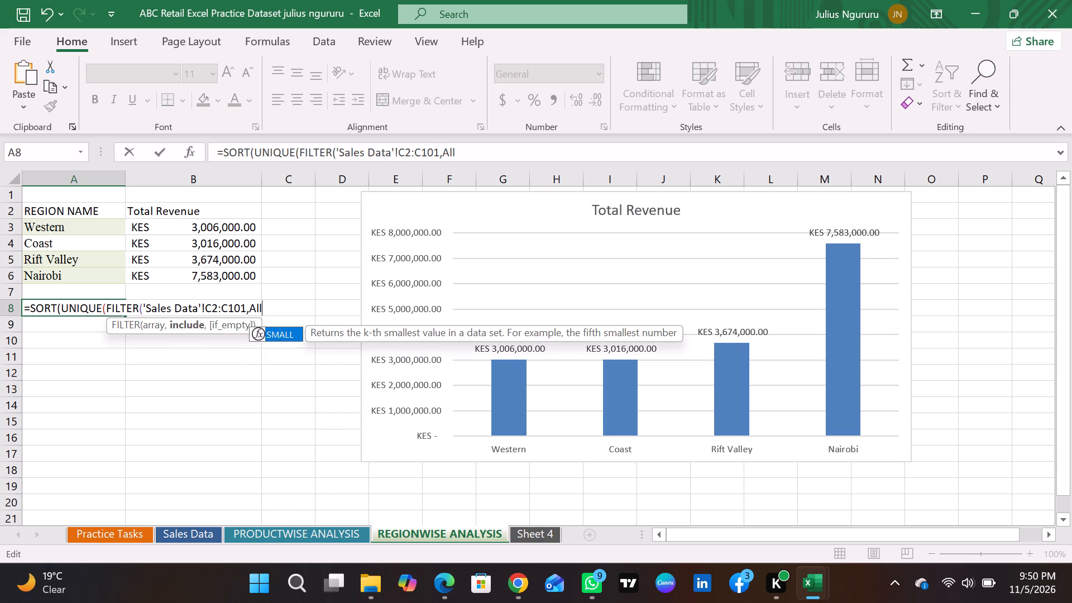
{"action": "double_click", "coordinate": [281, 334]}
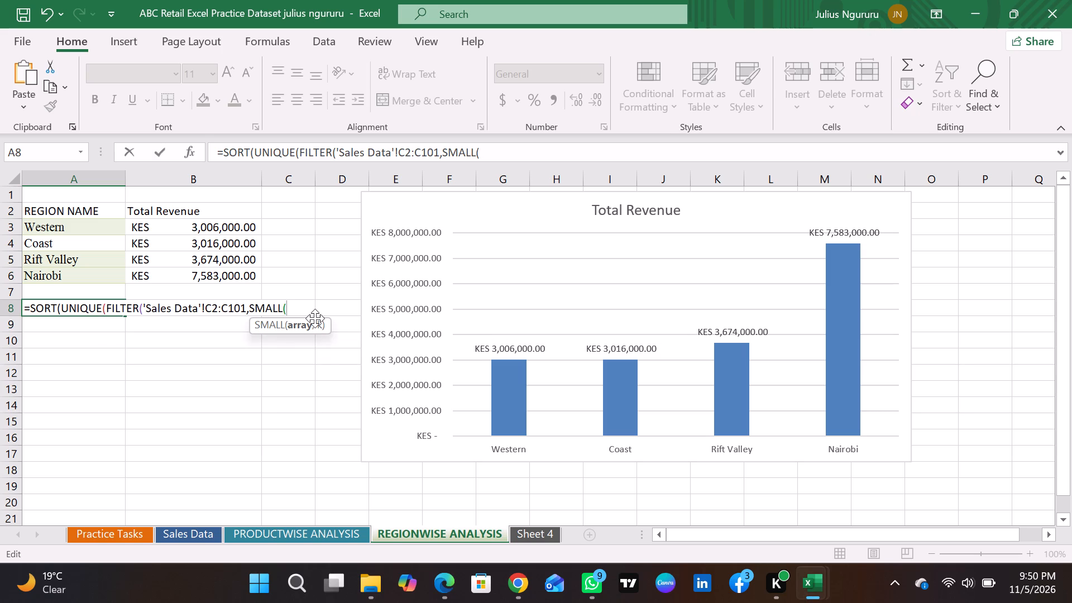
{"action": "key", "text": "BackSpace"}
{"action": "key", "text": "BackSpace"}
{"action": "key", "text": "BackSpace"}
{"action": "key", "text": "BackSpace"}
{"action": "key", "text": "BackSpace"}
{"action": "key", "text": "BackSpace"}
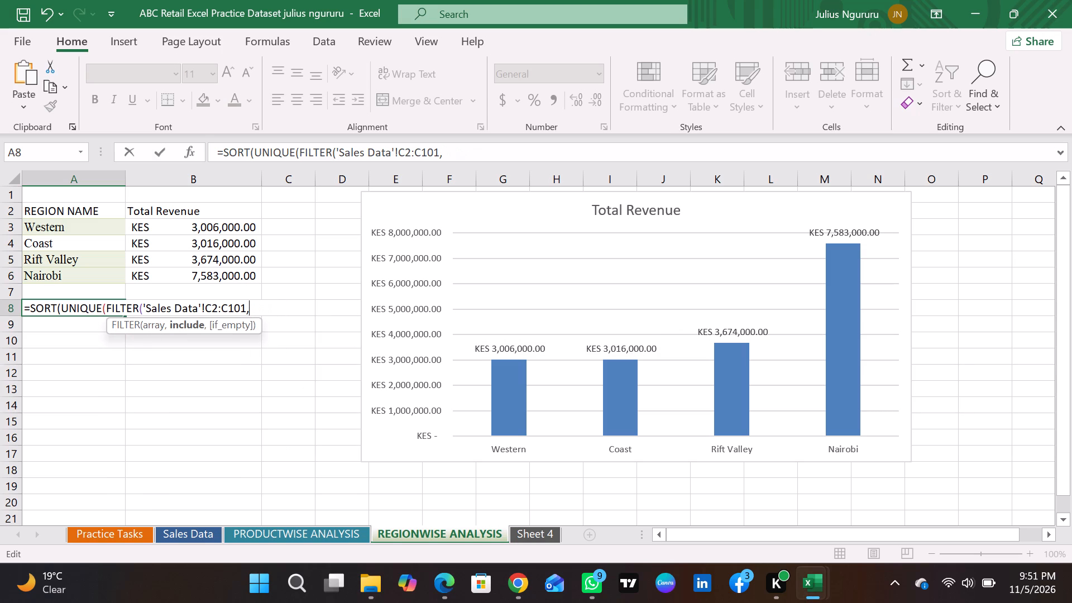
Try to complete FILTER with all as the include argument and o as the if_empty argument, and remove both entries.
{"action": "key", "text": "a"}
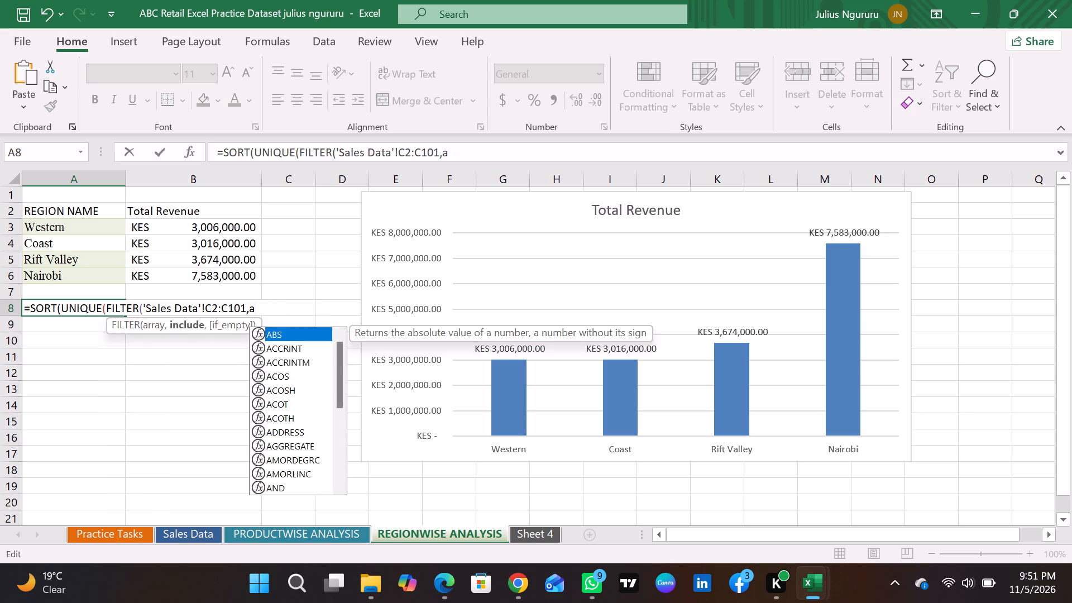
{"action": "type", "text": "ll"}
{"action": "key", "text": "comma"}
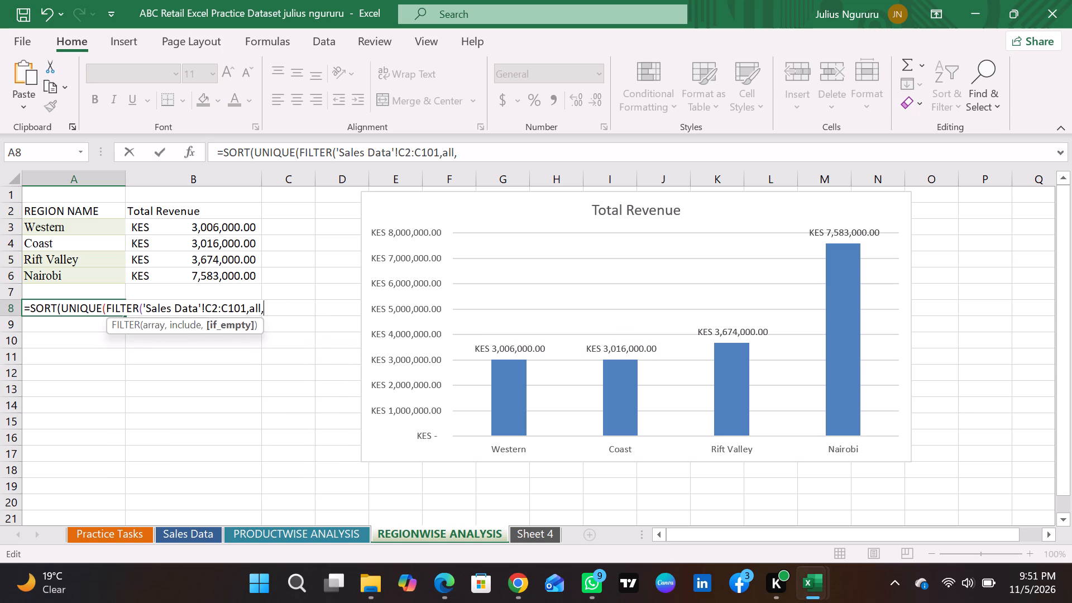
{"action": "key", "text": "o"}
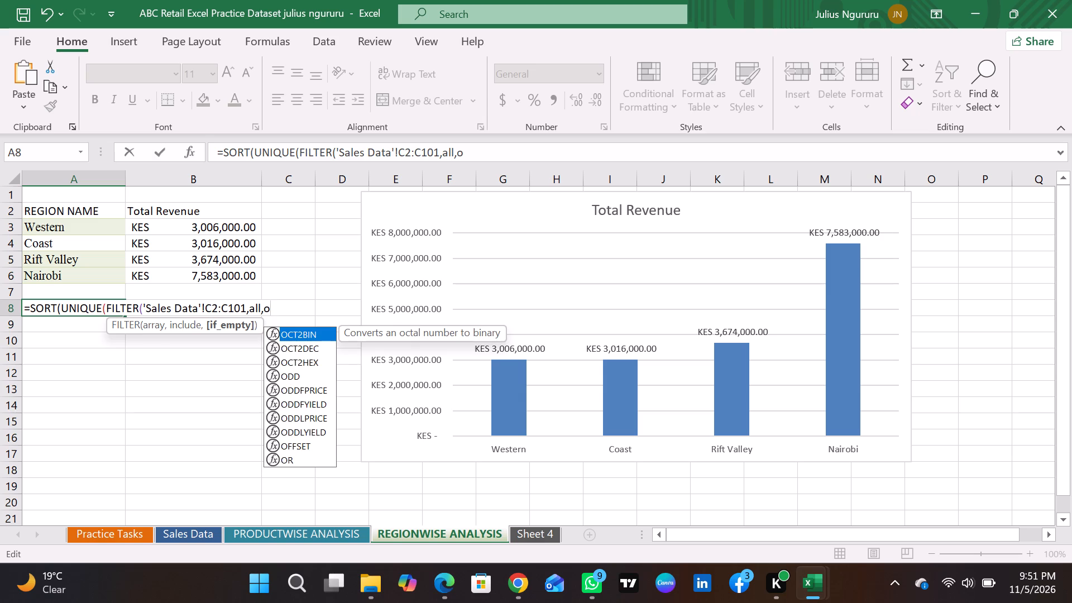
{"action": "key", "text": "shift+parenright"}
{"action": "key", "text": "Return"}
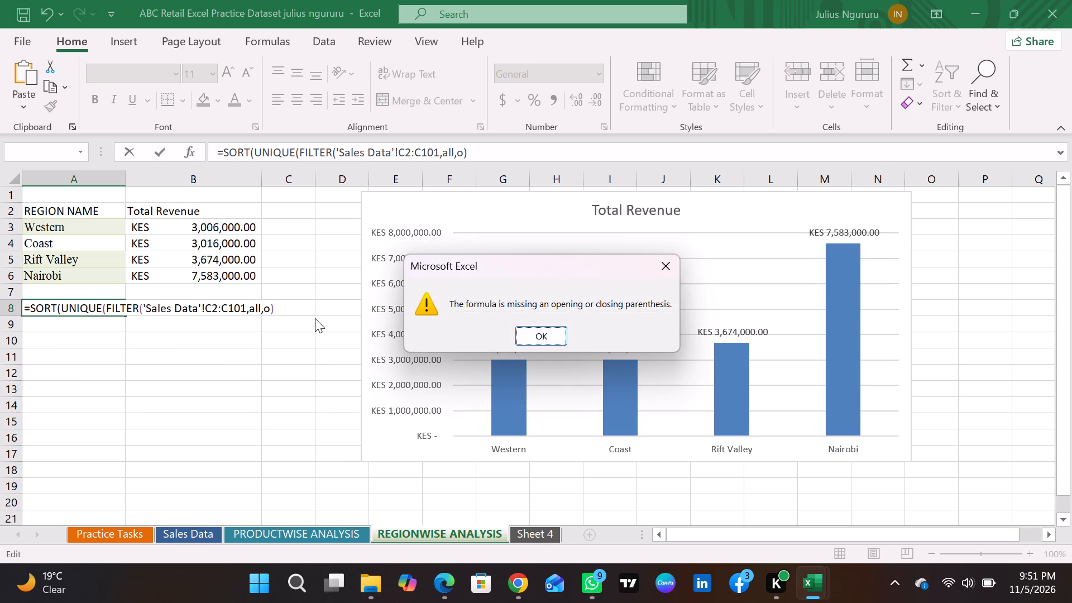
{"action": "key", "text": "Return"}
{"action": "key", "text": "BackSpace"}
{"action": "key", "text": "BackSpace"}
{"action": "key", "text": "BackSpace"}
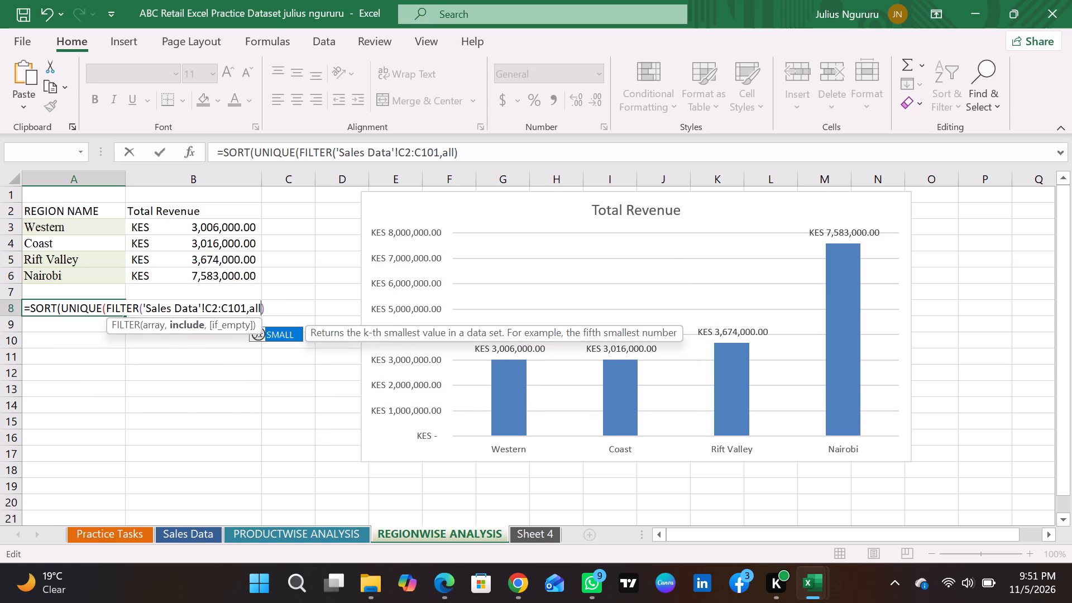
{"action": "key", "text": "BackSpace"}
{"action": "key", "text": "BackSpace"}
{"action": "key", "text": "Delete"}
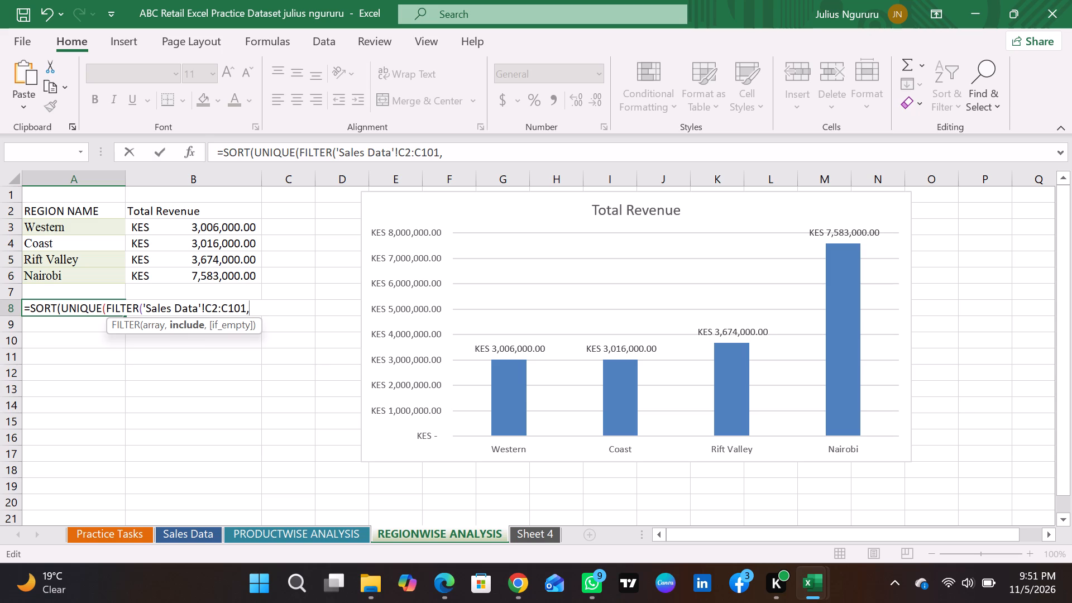
Reference the Sales Data sheet for FILTER's include argument, going to the first data rows.
{"action": "left_click", "coordinate": [178, 532]}
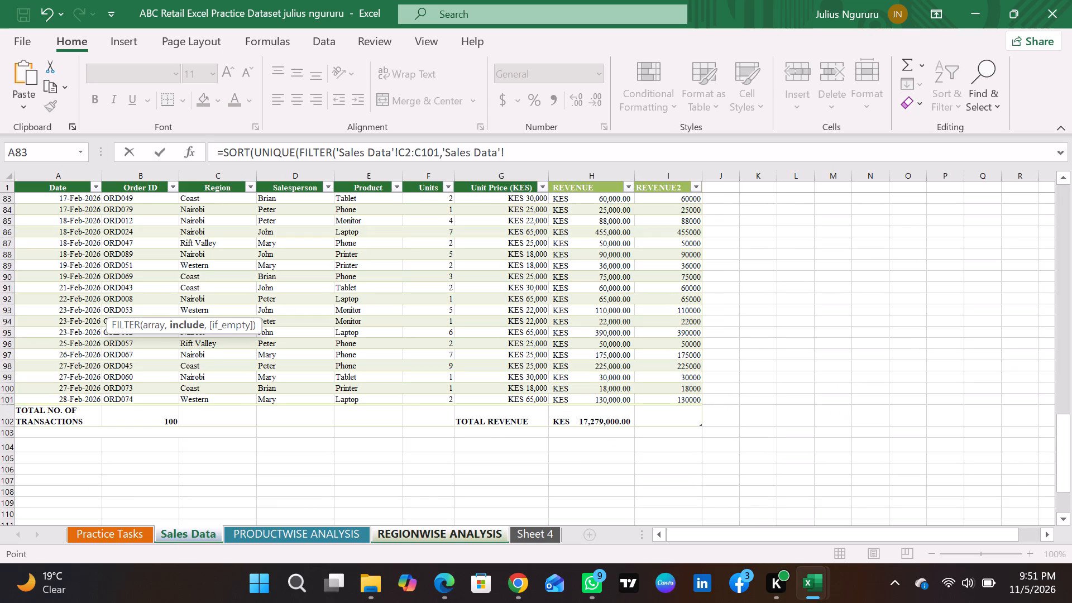
{"action": "scroll", "coordinate": [66, 305], "scroll_direction": "up", "scroll_amount": 20}
{"action": "scroll", "coordinate": [66, 305], "scroll_direction": "up", "scroll_amount": 16}
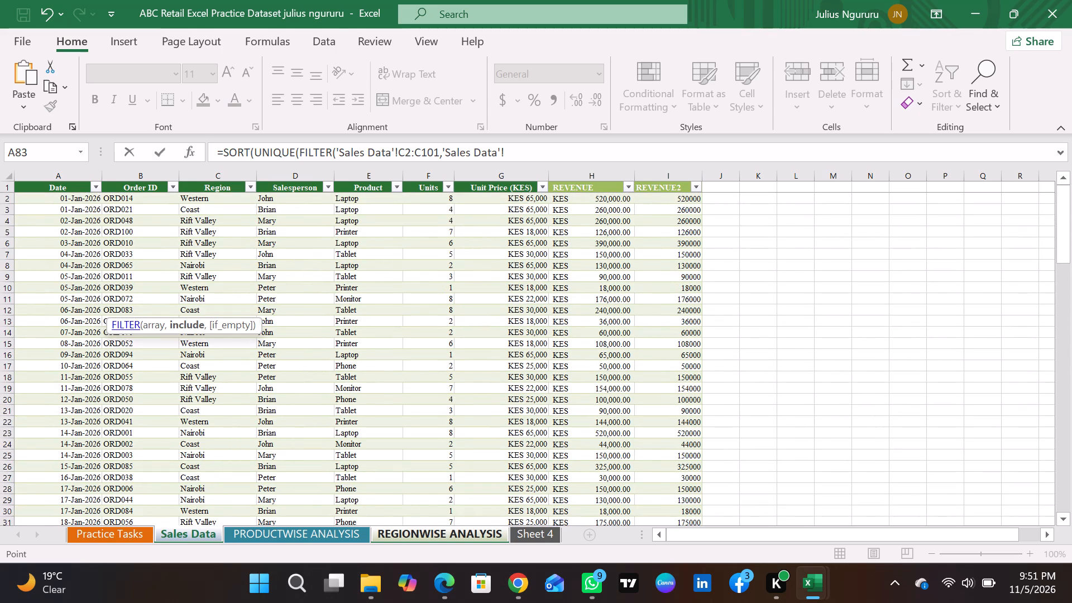
{"action": "scroll", "coordinate": [136, 322], "scroll_direction": "up", "scroll_amount": 3}
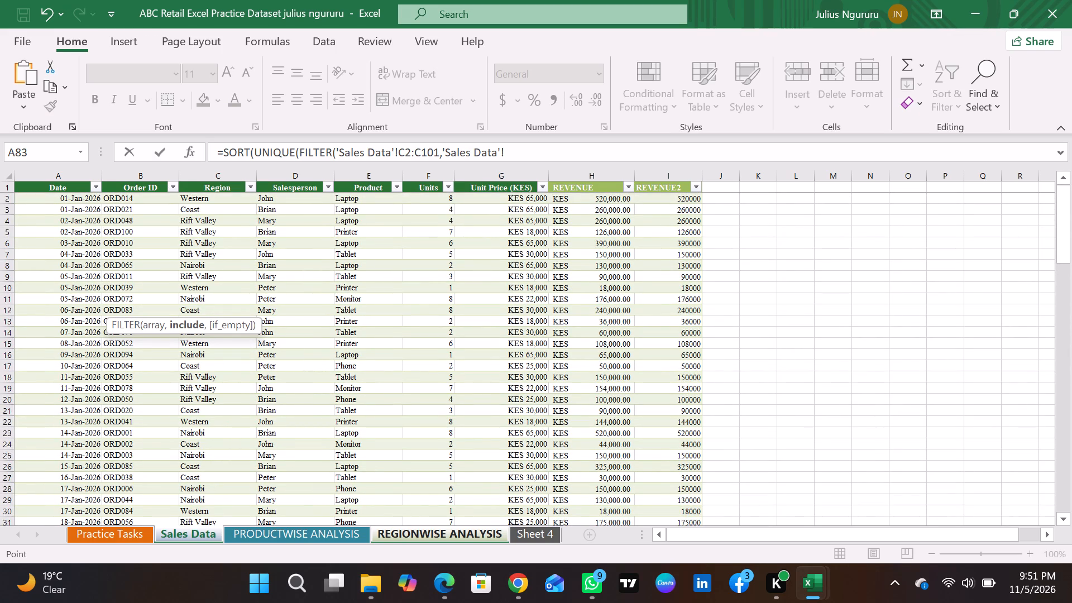
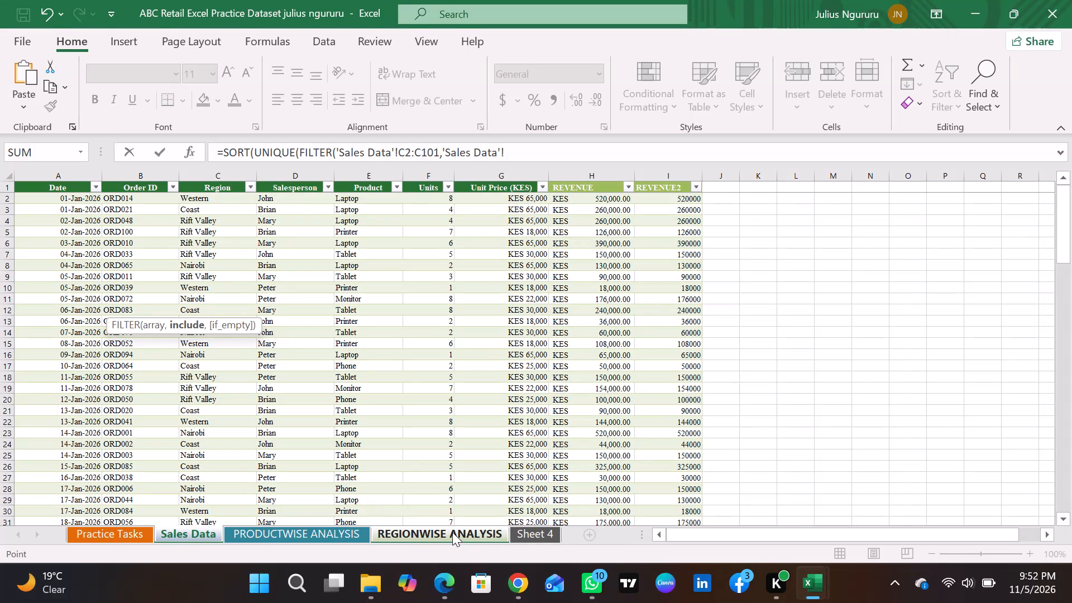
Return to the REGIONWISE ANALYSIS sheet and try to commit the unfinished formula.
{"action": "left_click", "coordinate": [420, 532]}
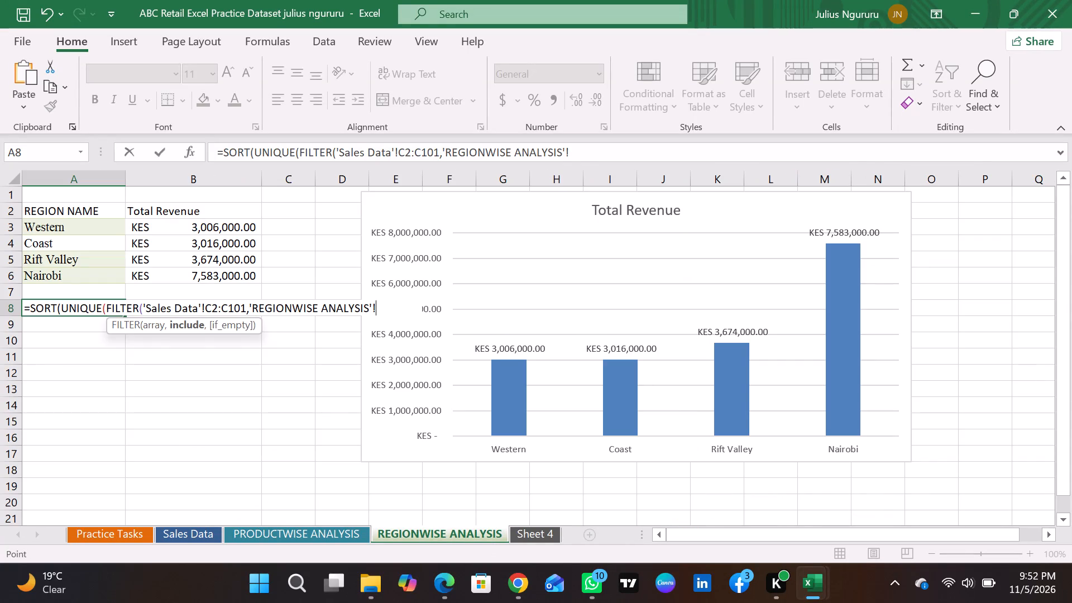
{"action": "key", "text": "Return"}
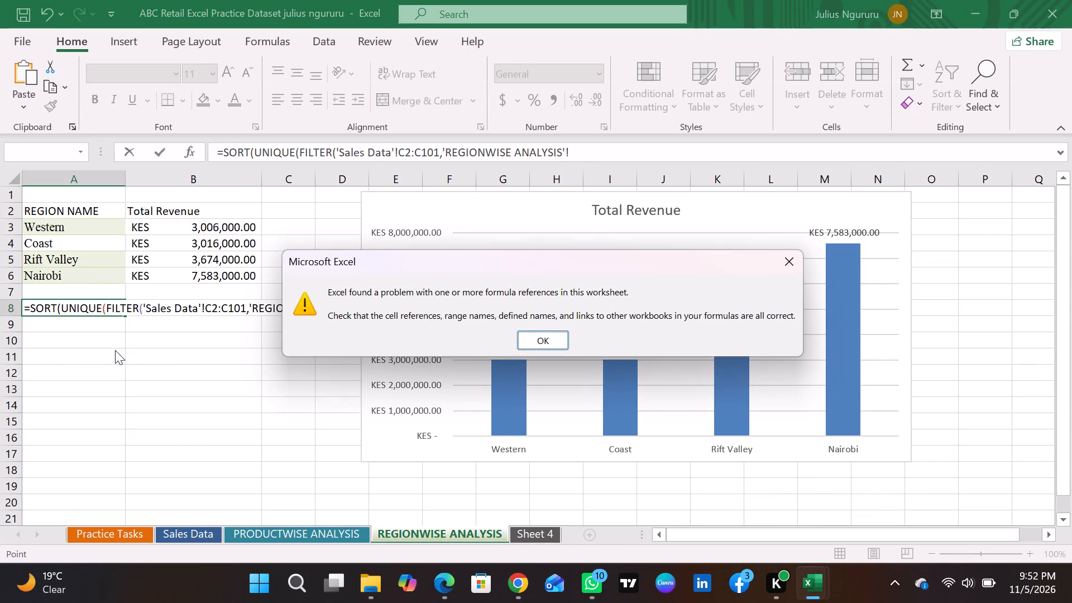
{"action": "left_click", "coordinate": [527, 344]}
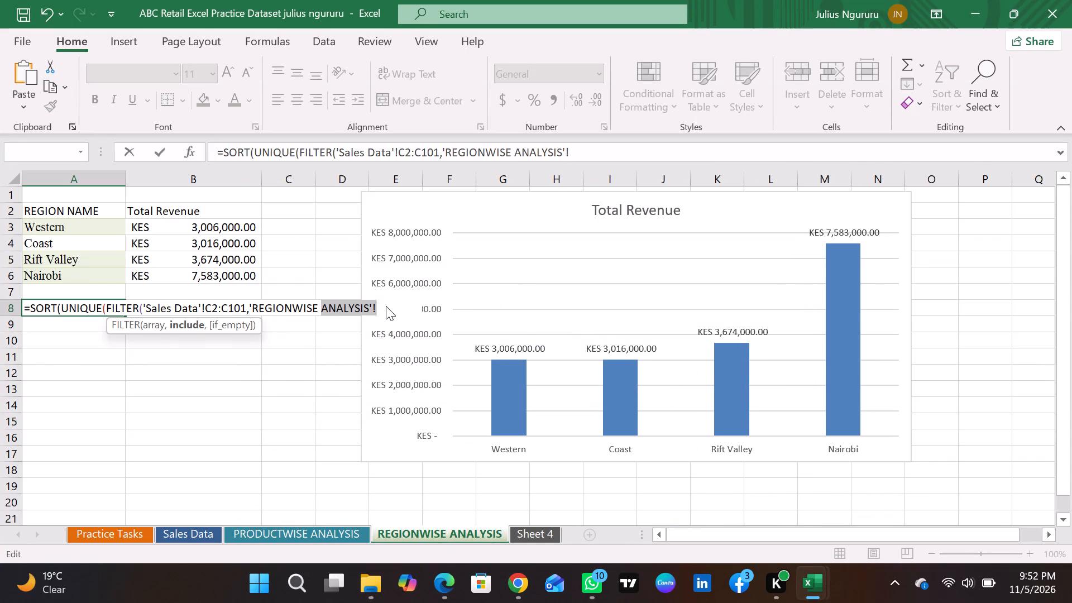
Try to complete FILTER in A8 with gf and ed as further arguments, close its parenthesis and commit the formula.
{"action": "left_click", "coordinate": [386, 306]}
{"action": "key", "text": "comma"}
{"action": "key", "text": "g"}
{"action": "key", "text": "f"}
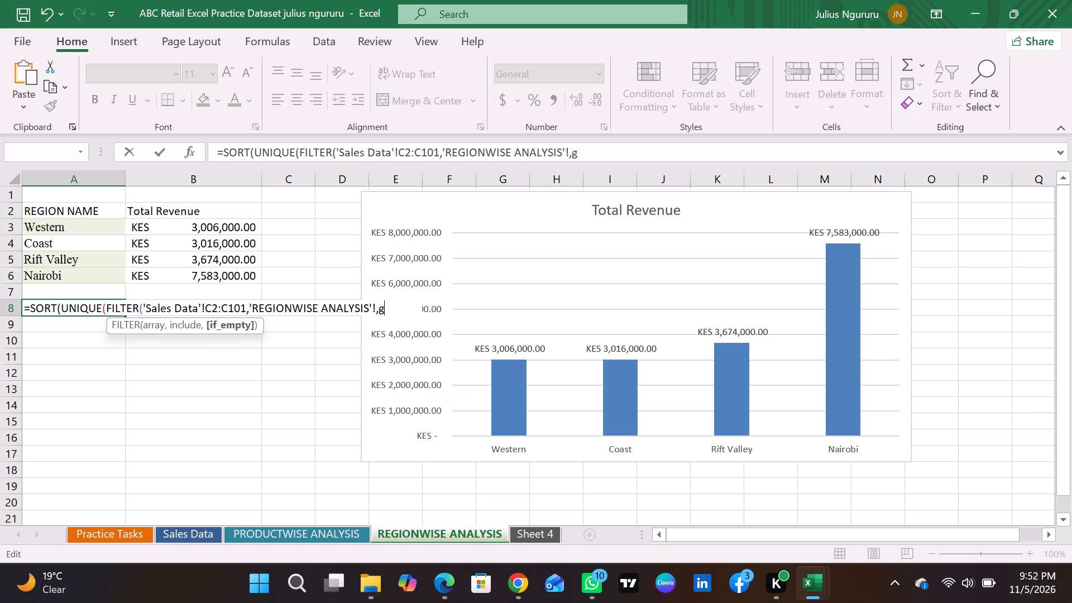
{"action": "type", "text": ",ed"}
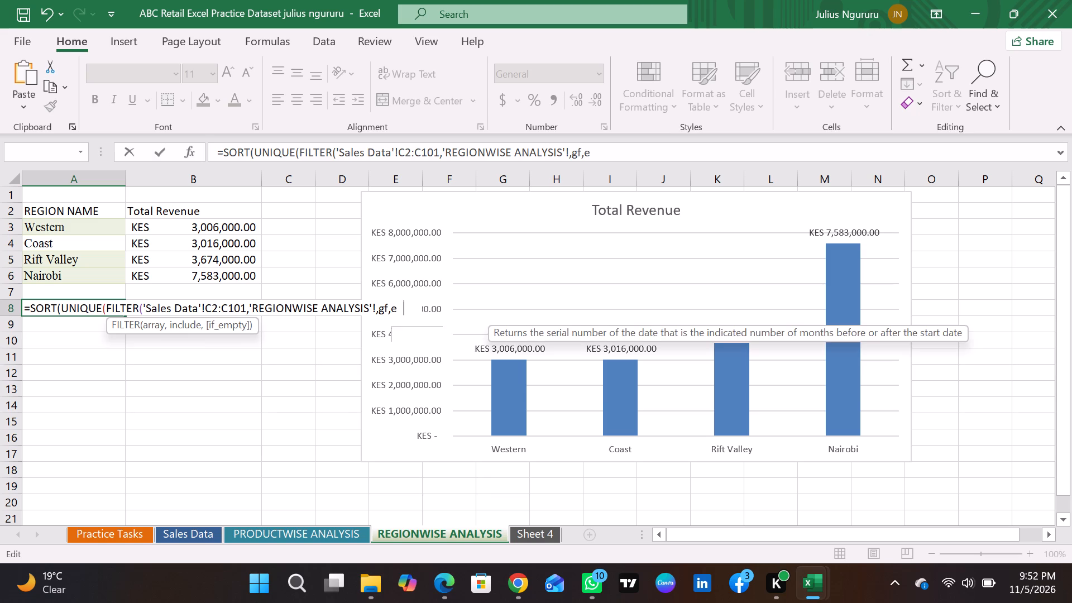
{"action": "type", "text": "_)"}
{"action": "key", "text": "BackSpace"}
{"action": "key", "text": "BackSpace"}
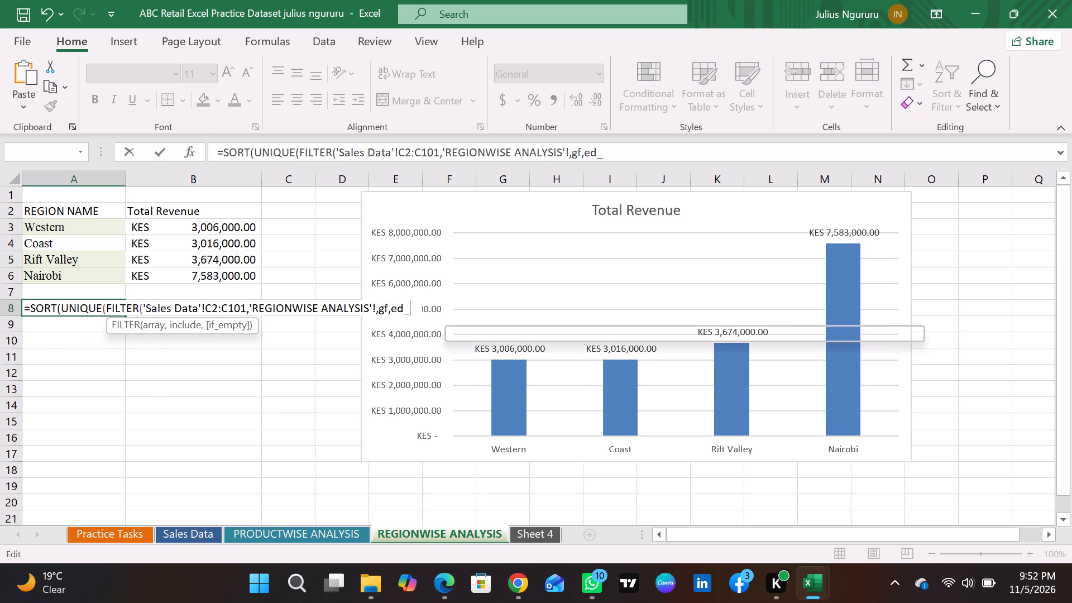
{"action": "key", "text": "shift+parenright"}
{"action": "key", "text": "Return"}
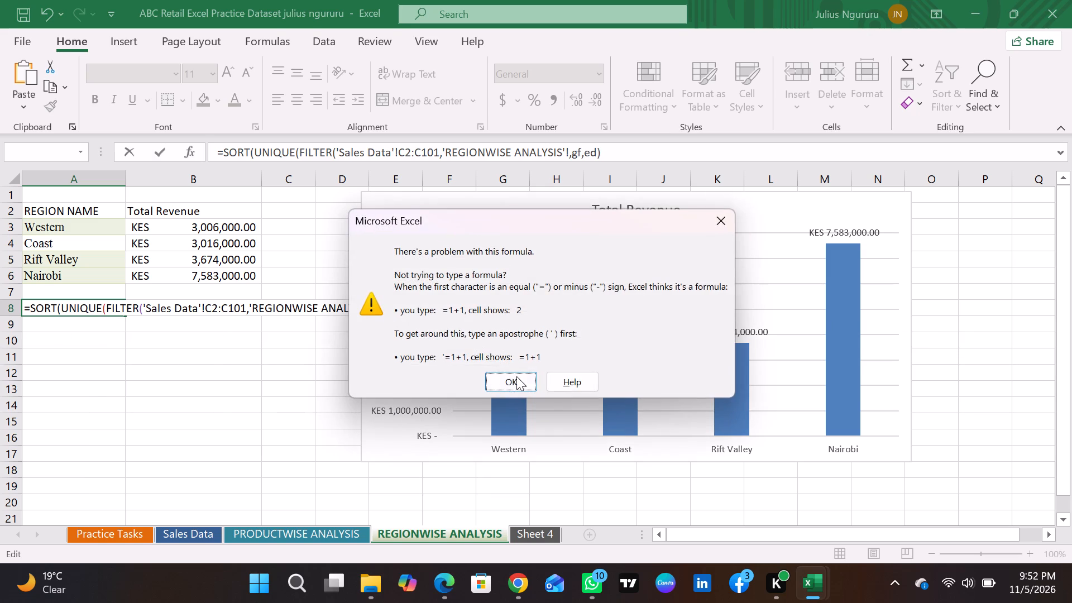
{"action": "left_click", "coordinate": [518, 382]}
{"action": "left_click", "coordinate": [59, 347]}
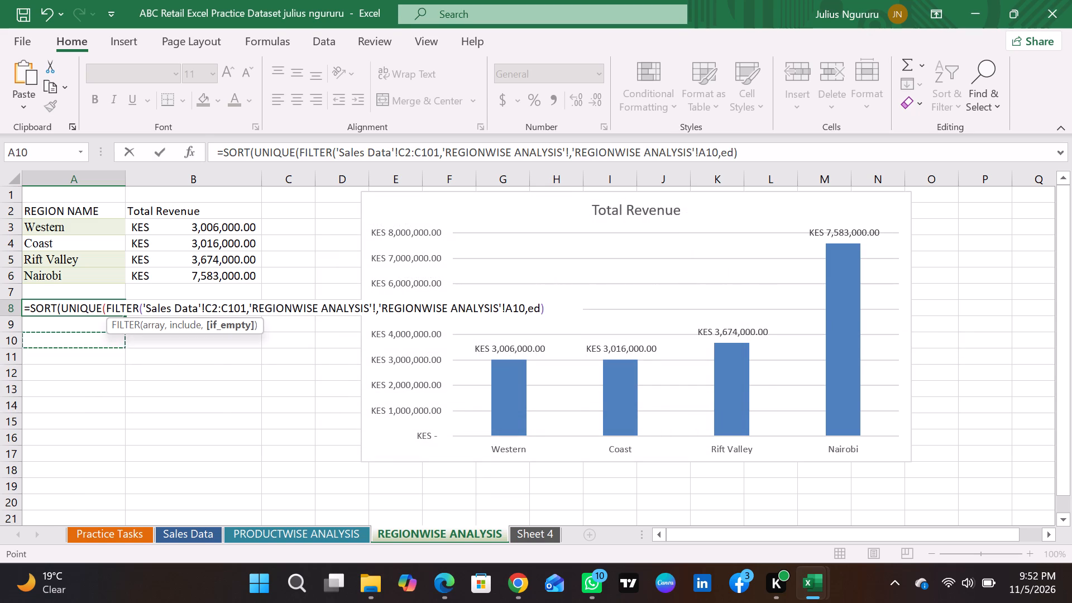
Replace A8's content with the copied formula =SORT(UNIQUE(FILTER(‘Sales Data’!E2:E101,’Sales Date’!E2:E101<>””))), without choosing any source file.
{"action": "left_click_drag", "start_coordinate": [555, 310], "coordinate": [534, 310]}
{"action": "left_click_drag", "start_coordinate": [534, 310], "coordinate": [0, 301]}
{"action": "key", "text": "BackSpace"}
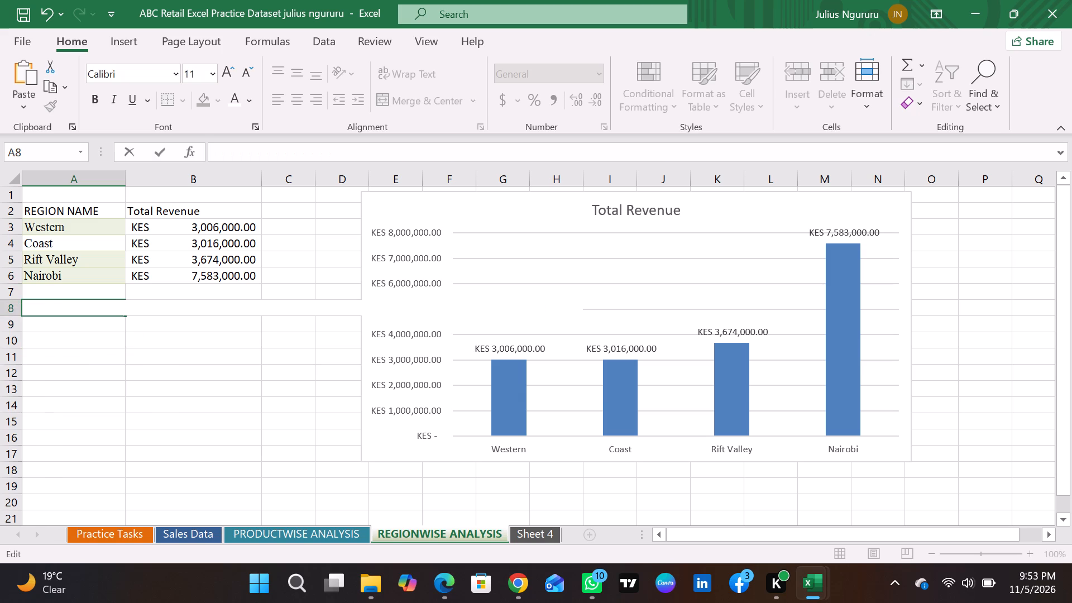
{"action": "key", "text": "ctrl+v"}
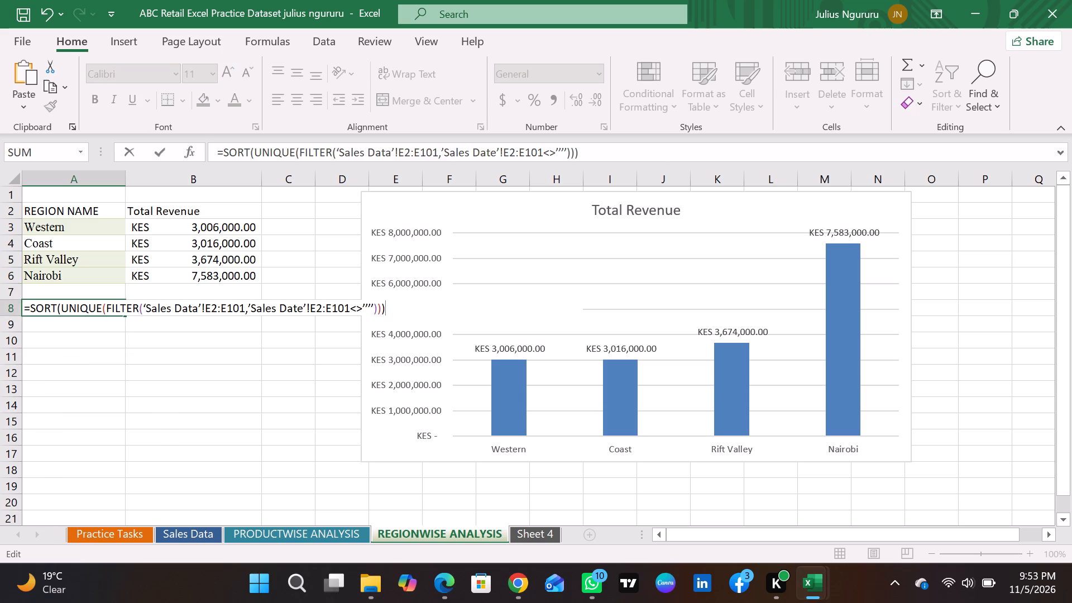
{"action": "key", "text": "Return"}
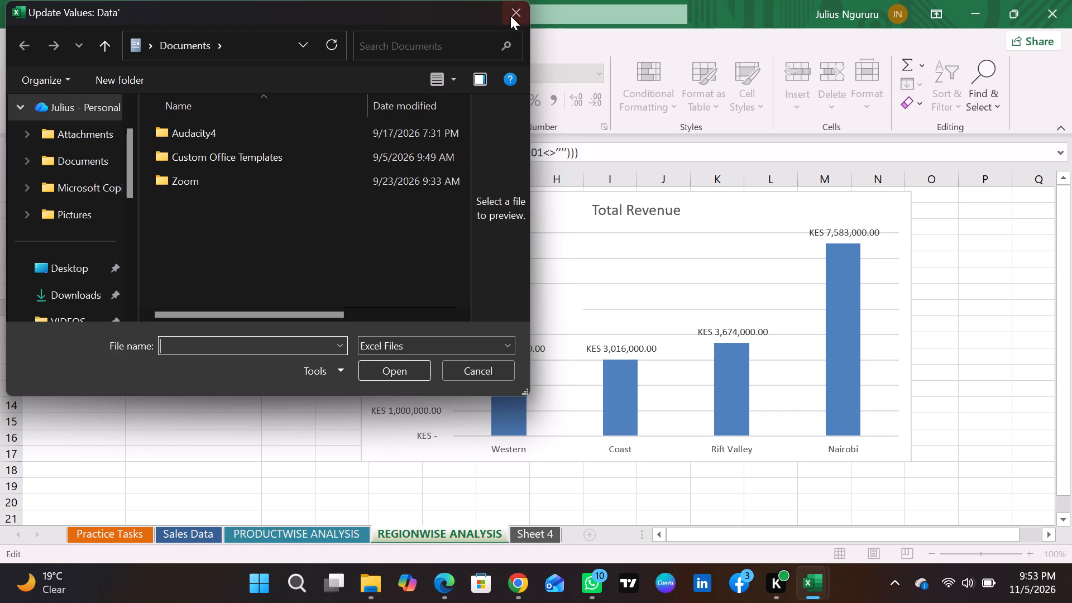
{"action": "left_click", "coordinate": [510, 16]}
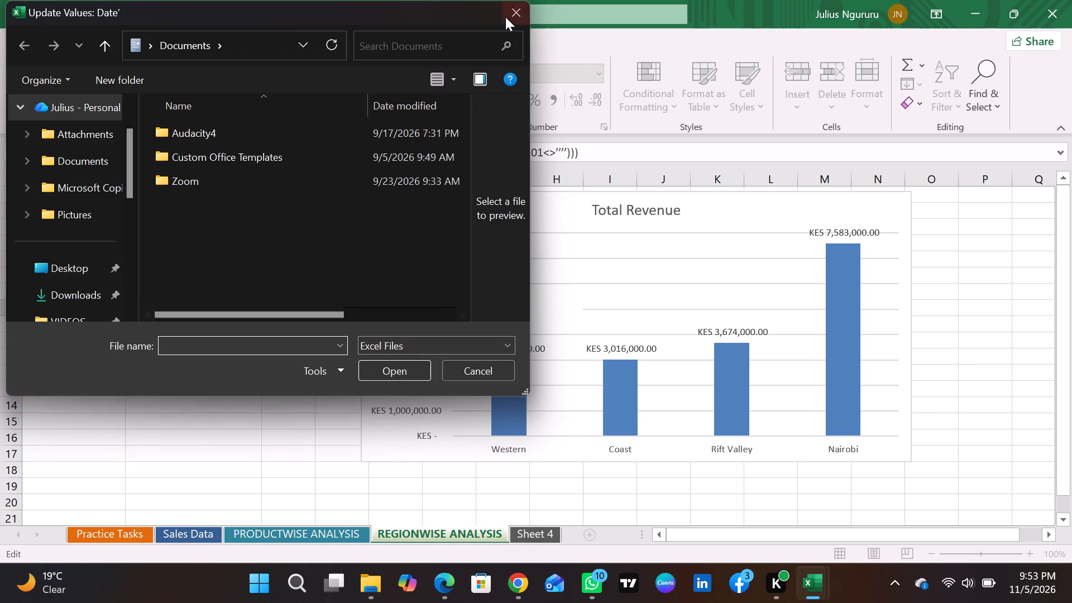
{"action": "left_click", "coordinate": [505, 17]}
Correct the sheet name in FILTER's include argument in A8 to Sales Data and recommit the formula without choosing a source file.
{"action": "double_click", "coordinate": [69, 310]}
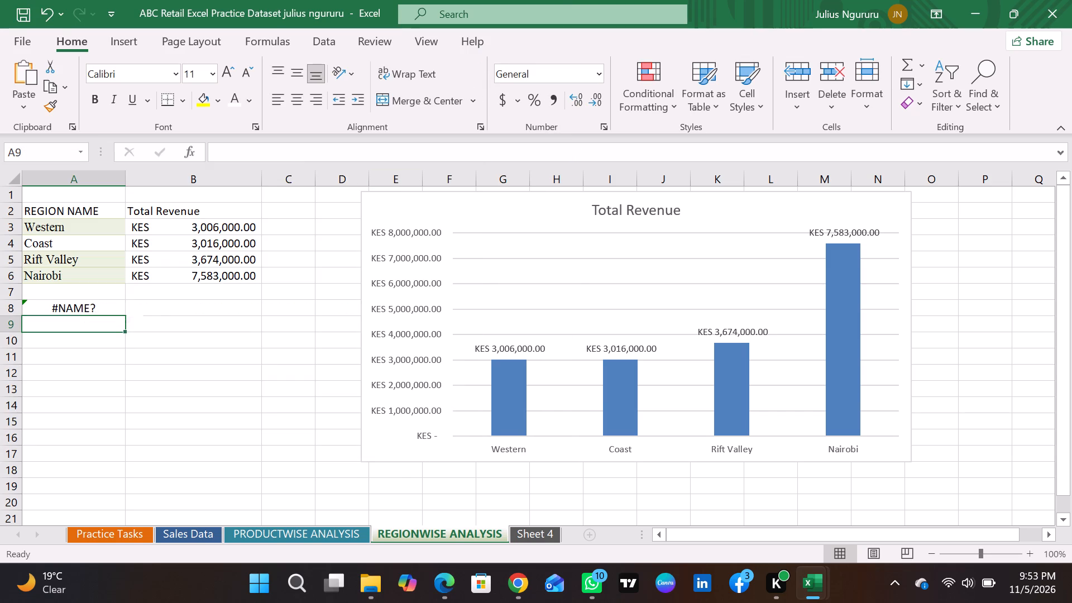
{"action": "left_click", "coordinate": [119, 310]}
{"action": "left_click", "coordinate": [137, 307]}
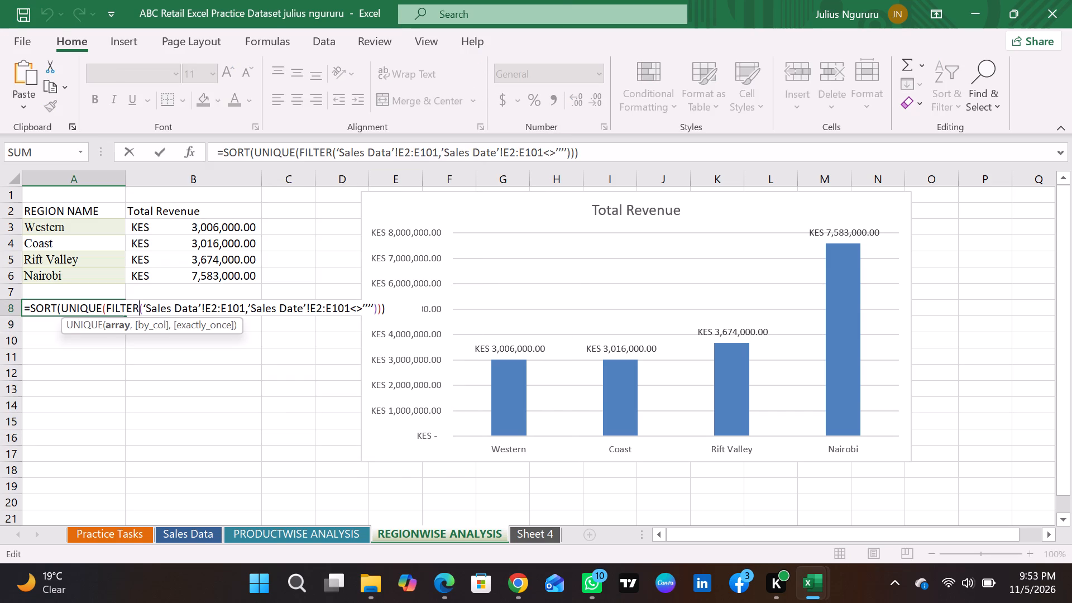
{"action": "left_click", "coordinate": [194, 307]}
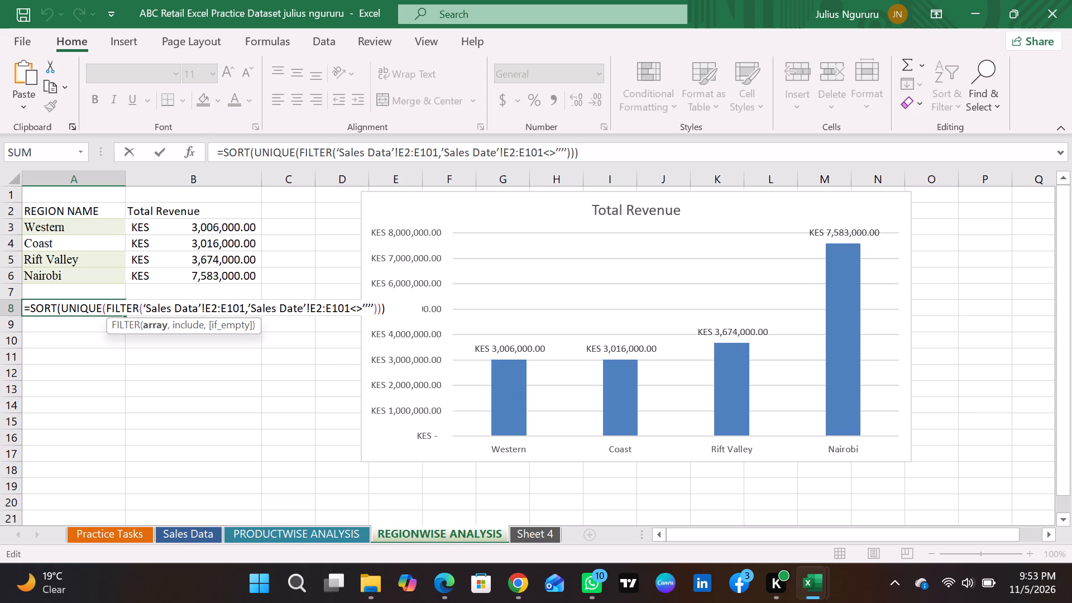
{"action": "left_click", "coordinate": [213, 305]}
{"action": "left_click", "coordinate": [219, 305]}
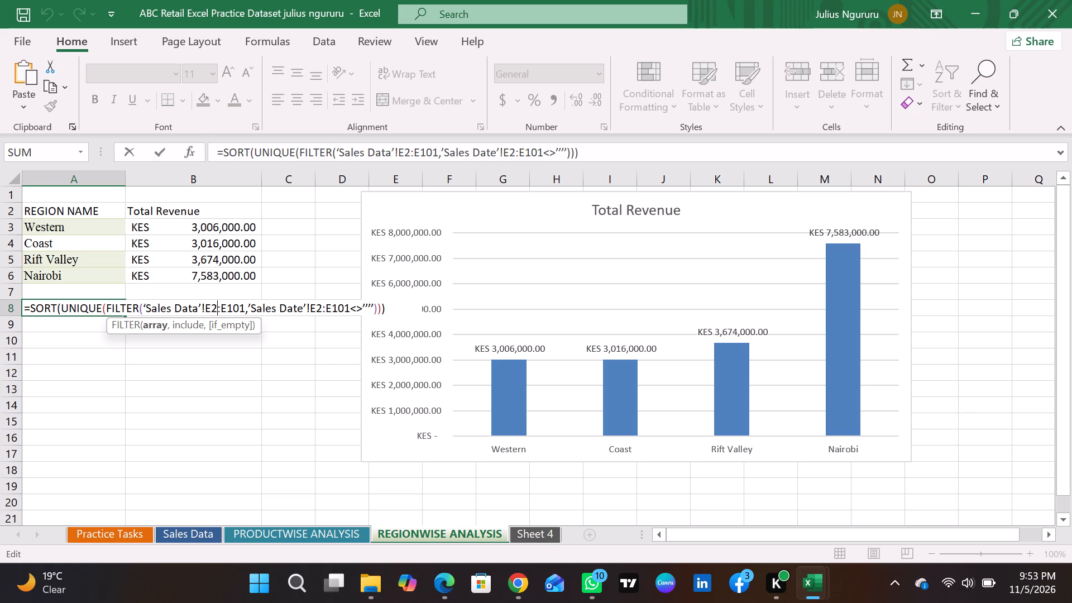
{"action": "left_click", "coordinate": [226, 307]}
{"action": "left_click", "coordinate": [260, 307]}
{"action": "left_click", "coordinate": [301, 306]}
{"action": "key", "text": "BackSpace"}
{"action": "key", "text": "a"}
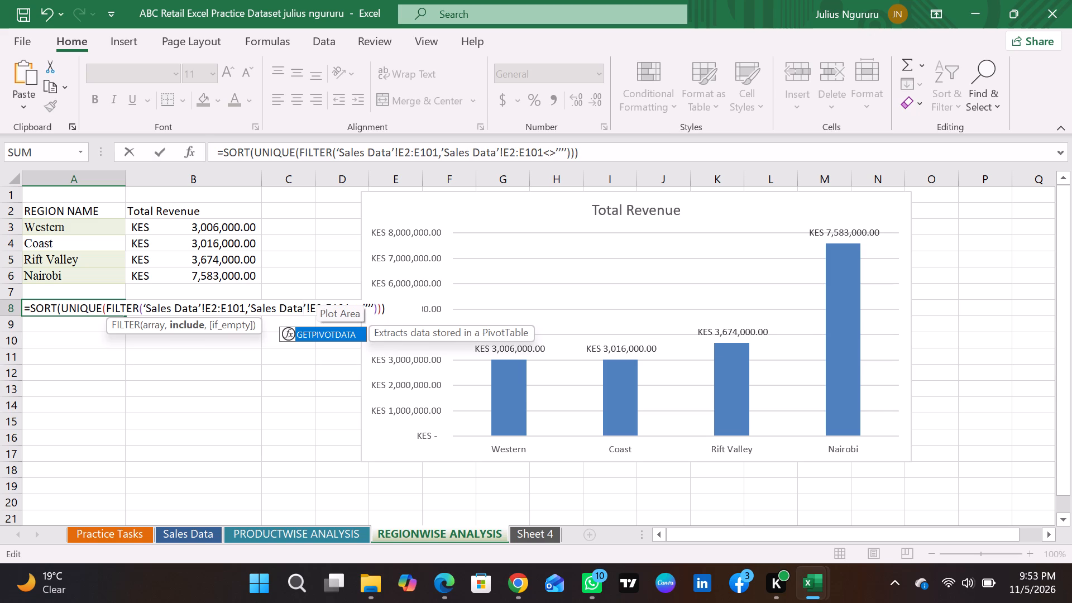
{"action": "key", "text": "Return"}
{"action": "left_click", "coordinate": [317, 301]}
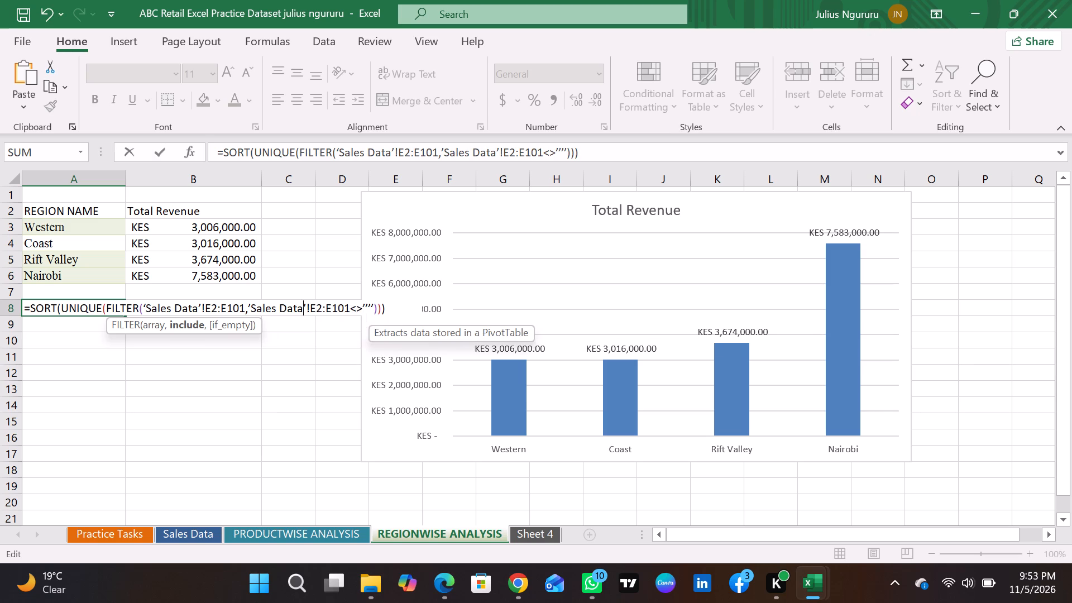
{"action": "left_click", "coordinate": [328, 307]}
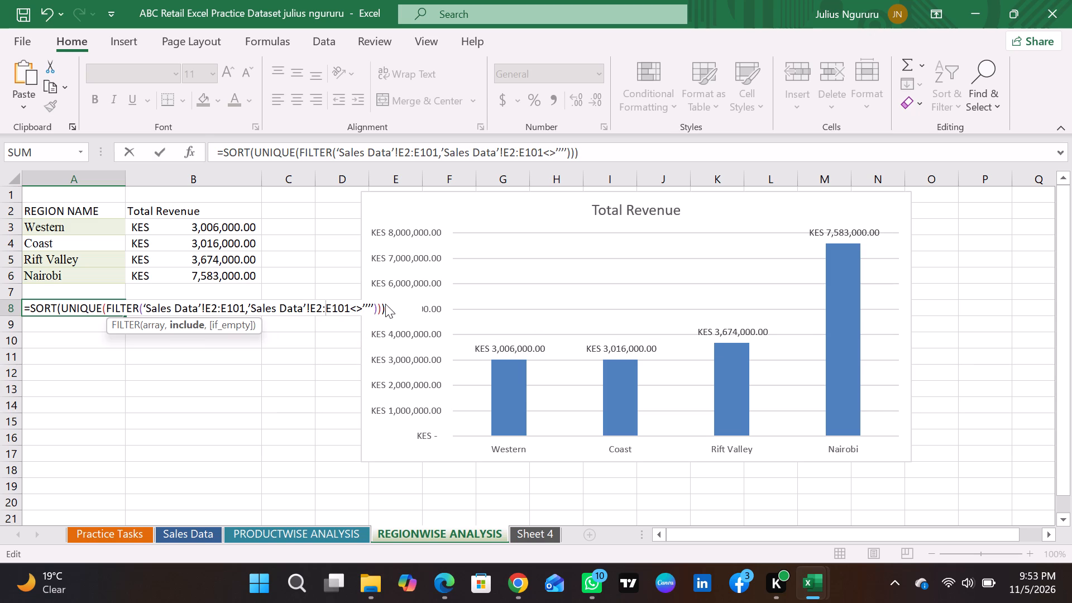
{"action": "left_click", "coordinate": [386, 304]}
{"action": "key", "text": "Return"}
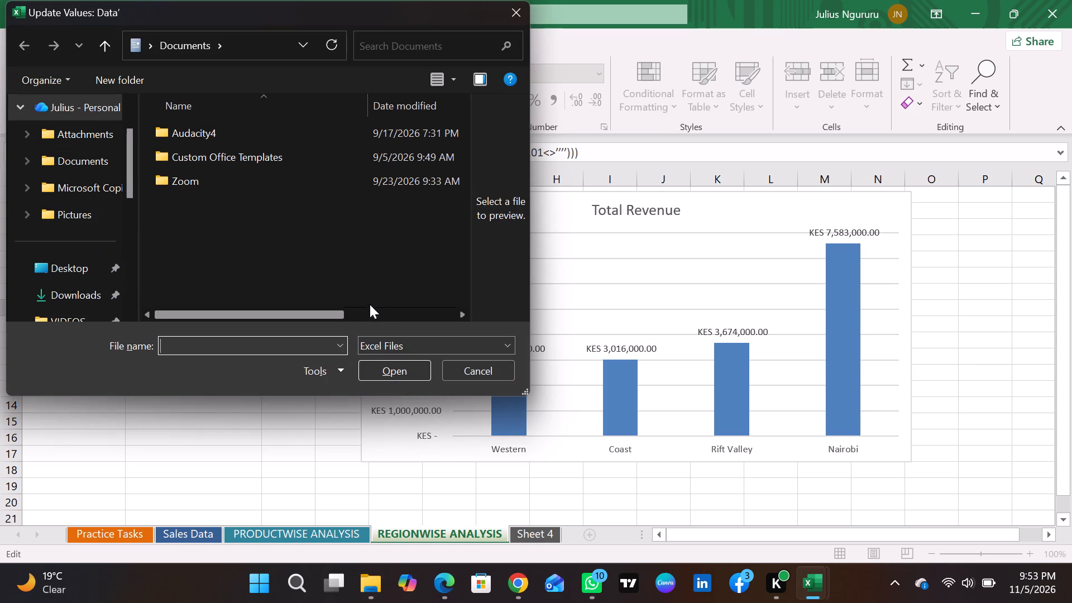
{"action": "left_click", "coordinate": [516, 19]}
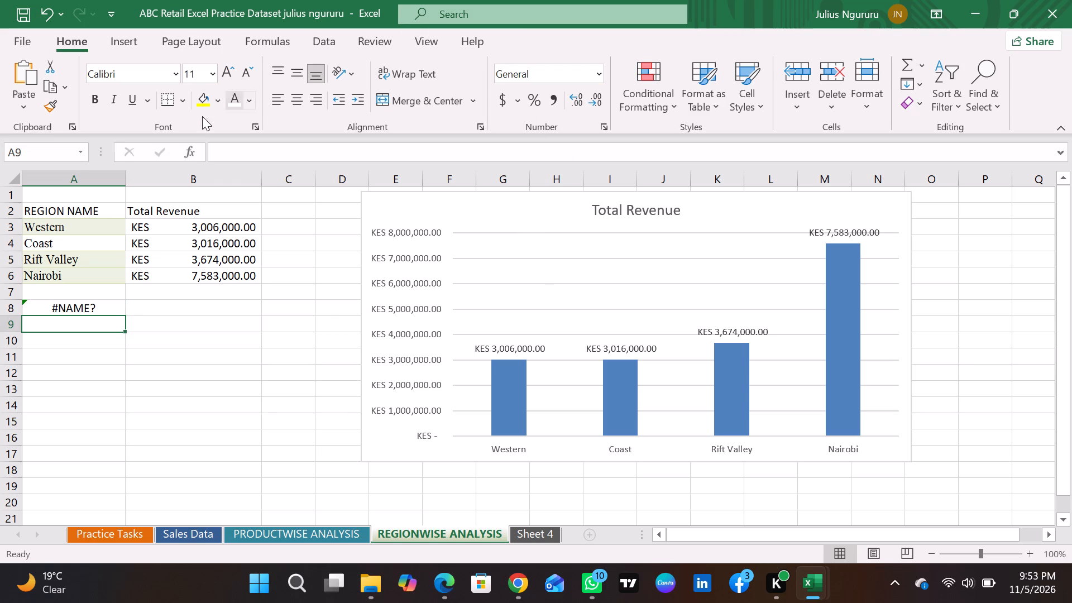
Reopen A8's formula and examine how UNIQUE and FILTER are nested, leaving the cell without choosing a source file.
{"action": "double_click", "coordinate": [61, 313]}
{"action": "left_click", "coordinate": [98, 310]}
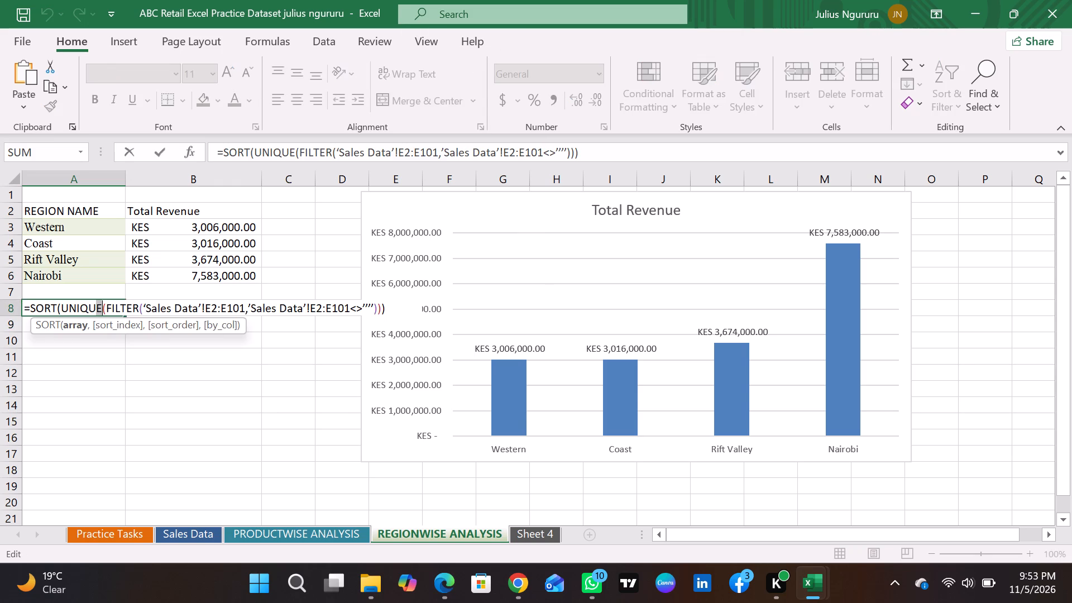
{"action": "left_click", "coordinate": [113, 304]}
{"action": "left_click", "coordinate": [122, 306]}
{"action": "left_click", "coordinate": [136, 307]}
{"action": "left_click", "coordinate": [140, 308]}
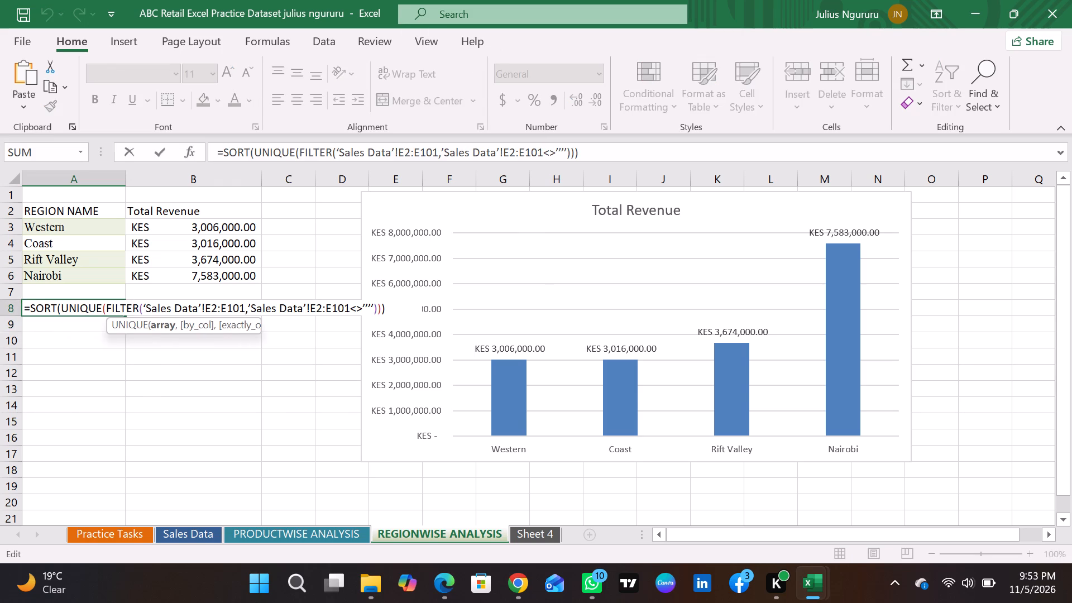
{"action": "left_click", "coordinate": [155, 307]}
{"action": "left_click", "coordinate": [147, 299]}
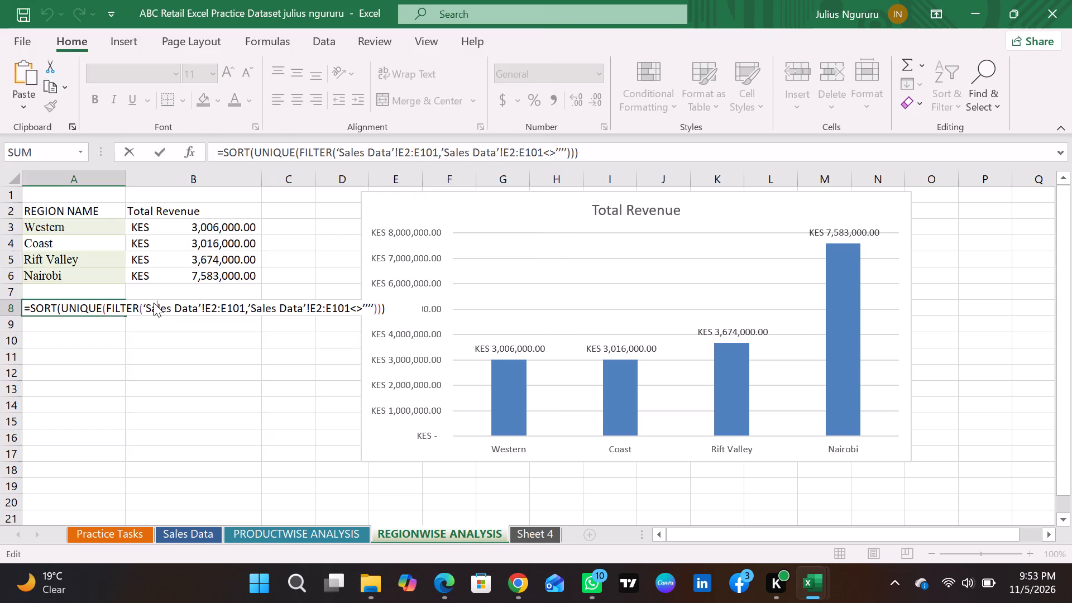
{"action": "left_click", "coordinate": [510, 7]}
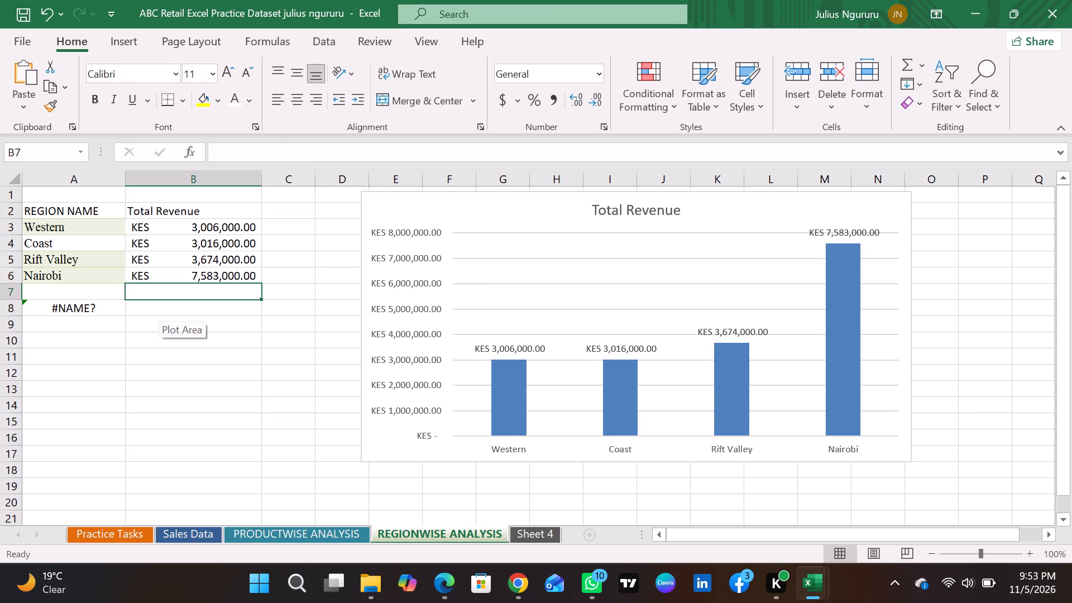
Reopen A8's formula and examine the sheet name and range in FILTER's array argument.
{"action": "left_click", "coordinate": [87, 314]}
{"action": "double_click", "coordinate": [89, 312]}
{"action": "double_click", "coordinate": [100, 308]}
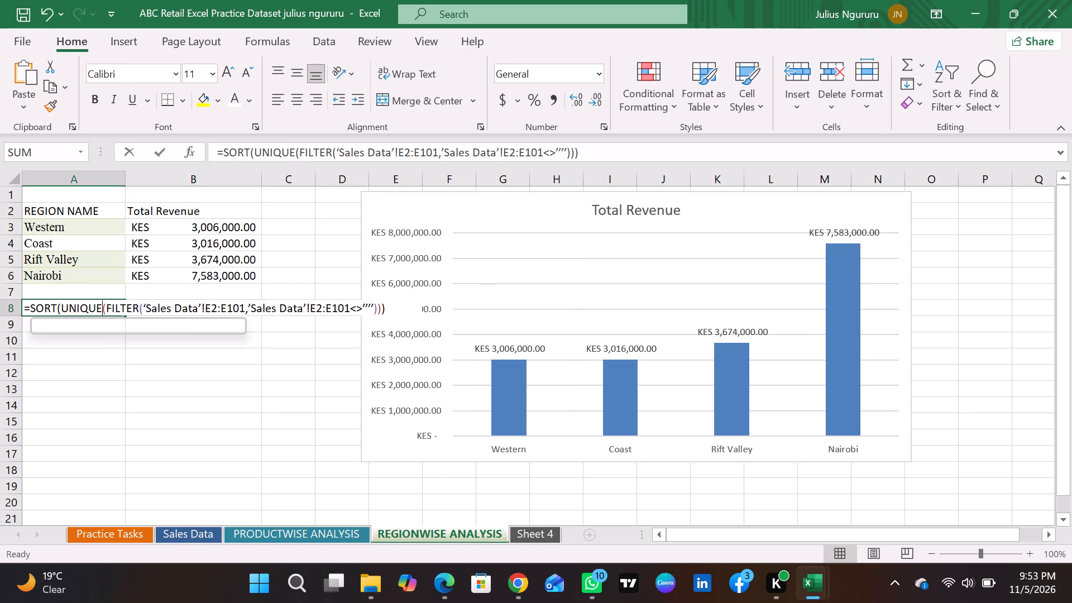
{"action": "left_click", "coordinate": [151, 310]}
{"action": "left_click", "coordinate": [170, 304]}
{"action": "left_click", "coordinate": [185, 307]}
{"action": "left_click", "coordinate": [198, 307]}
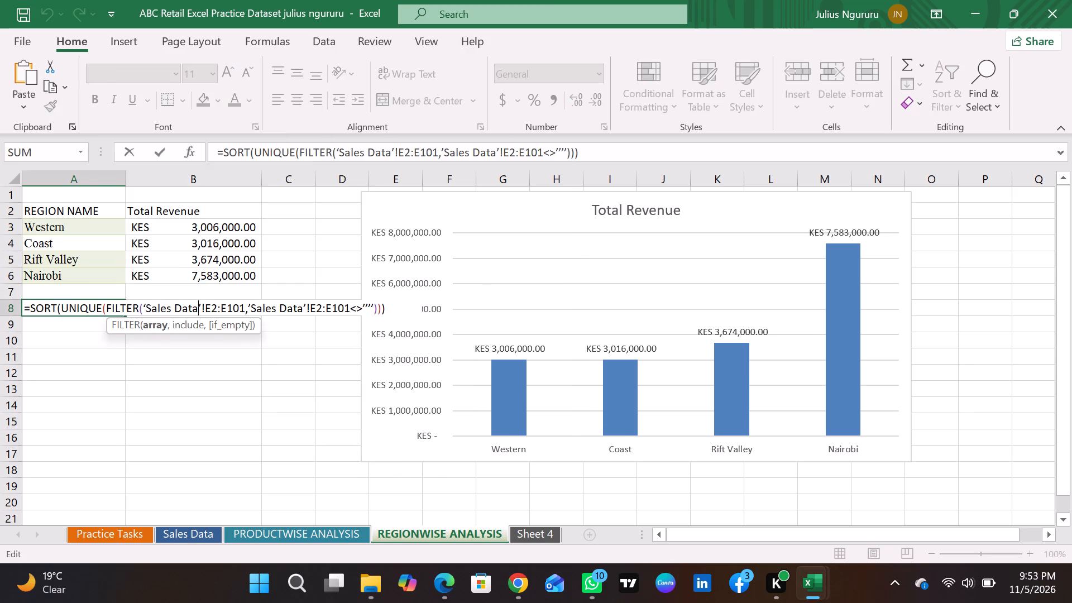
{"action": "left_click", "coordinate": [204, 305]}
{"action": "left_click", "coordinate": [217, 305]}
{"action": "left_click", "coordinate": [227, 305]}
{"action": "left_click", "coordinate": [230, 305]}
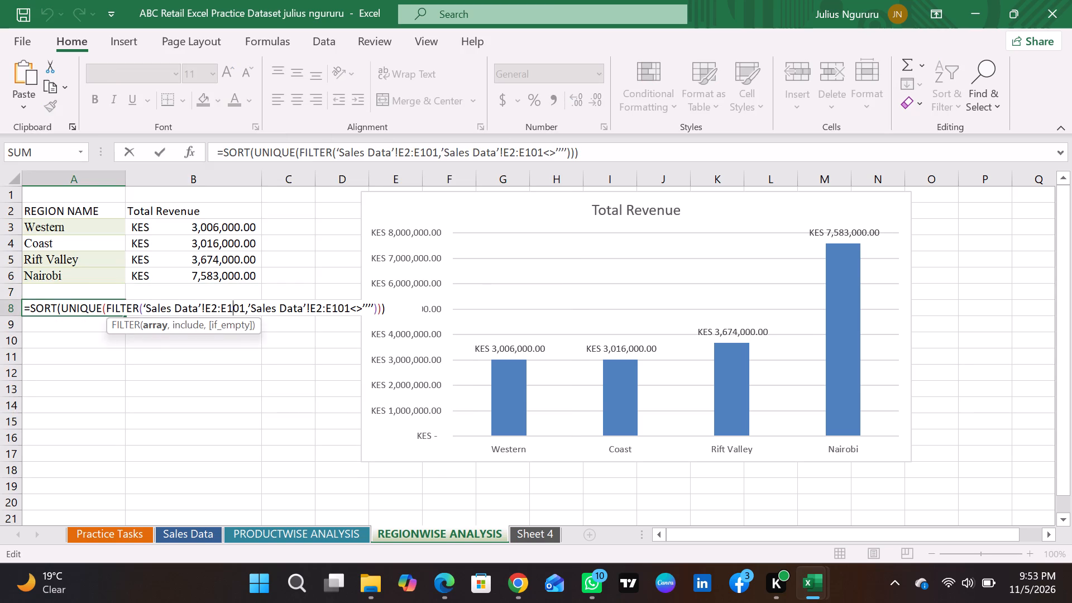
{"action": "left_click", "coordinate": [234, 305]}
{"action": "left_click", "coordinate": [236, 305]}
{"action": "left_click", "coordinate": [241, 305]}
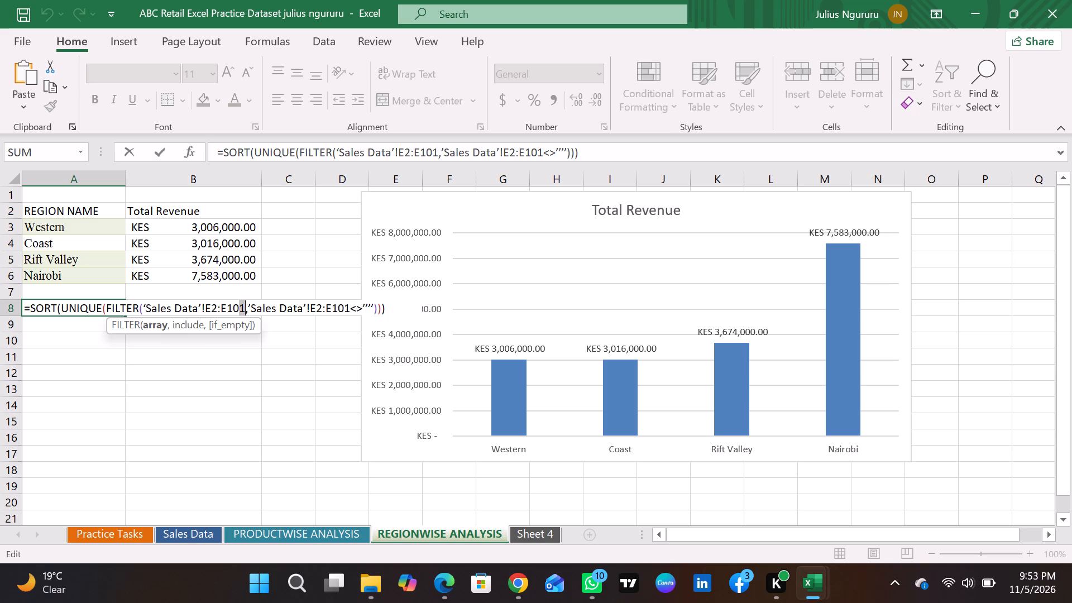
{"action": "left_click", "coordinate": [245, 305]}
Replace the <>”” test and closing brackets after FILTER's include range in A8 with a comma that starts the if_empty argument.
{"action": "left_click", "coordinate": [301, 307]}
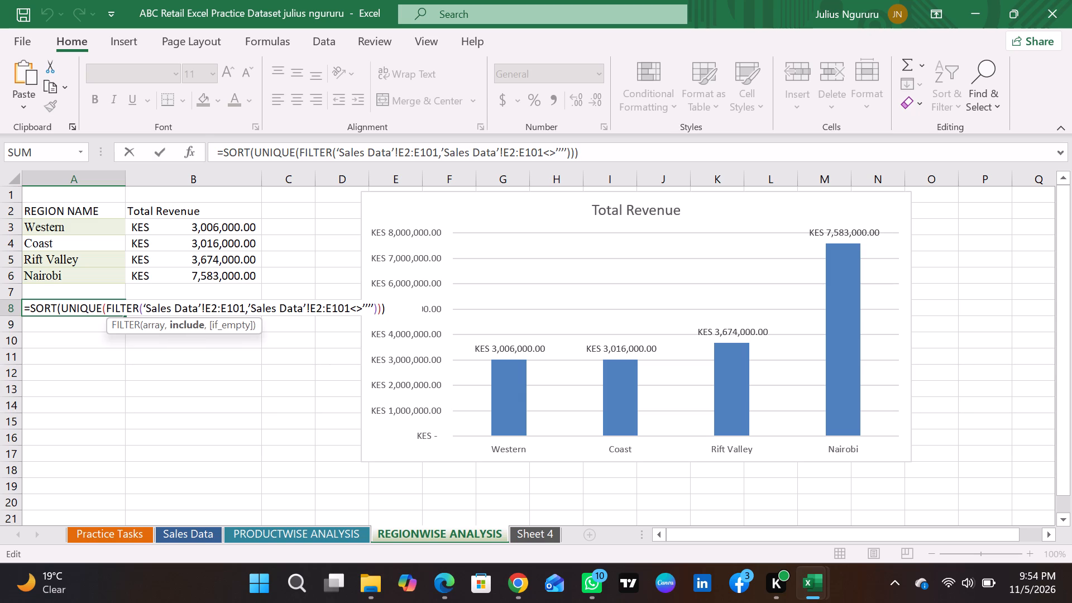
{"action": "left_click", "coordinate": [319, 308]}
{"action": "left_click", "coordinate": [351, 310]}
{"action": "key", "text": "comma"}
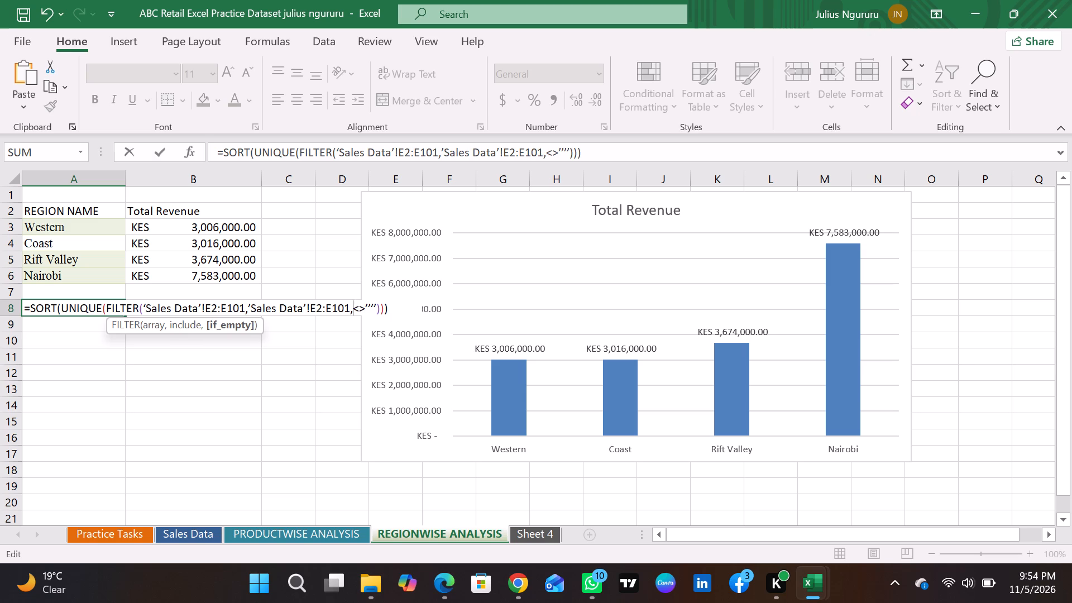
{"action": "key", "text": "Delete"}
{"action": "key", "text": "Delete"}
{"action": "key", "text": "Delete"}
{"action": "key", "text": "Delete"}
{"action": "key", "text": "Delete"}
{"action": "key", "text": "Delete"}
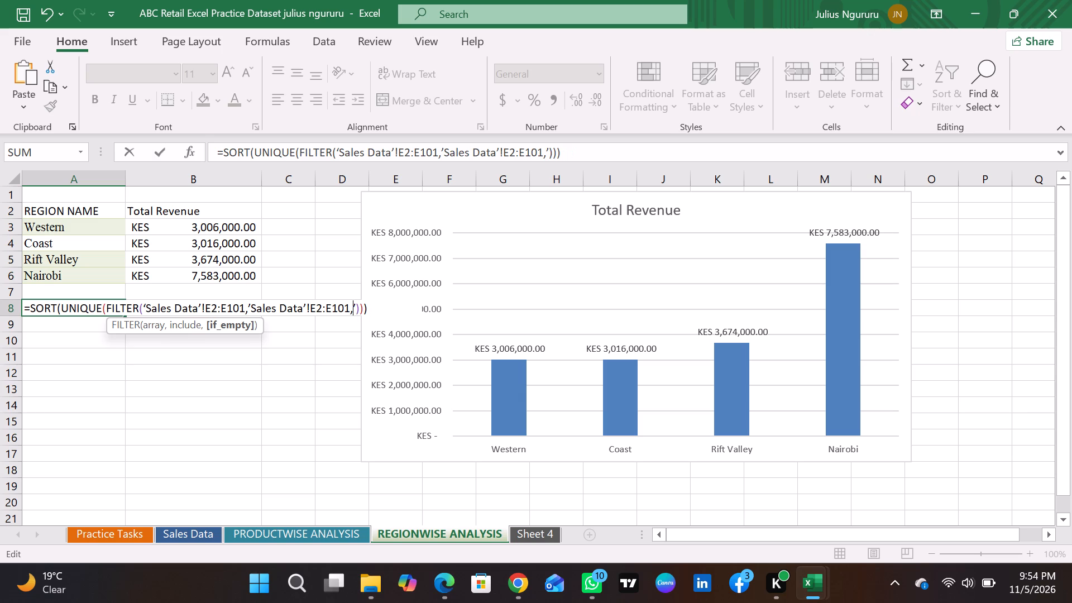
{"action": "key", "text": "Delete"}
{"action": "key", "text": "Delete"}
{"action": "key", "text": "Delete"}
Enter "empty" as FILTER's if_empty argument in A8 and close the FILTER bracket.
{"action": "key", "text": "a"}
{"action": "key", "text": "BackSpace"}
{"action": "key", "text": "apostrophe"}
{"action": "key", "text": "BackSpace"}
{"action": "key", "text": "shift+quotedbl"}
{"action": "key", "text": "a"}
{"action": "key", "text": "r"}
{"action": "type", "text": "mpl"}
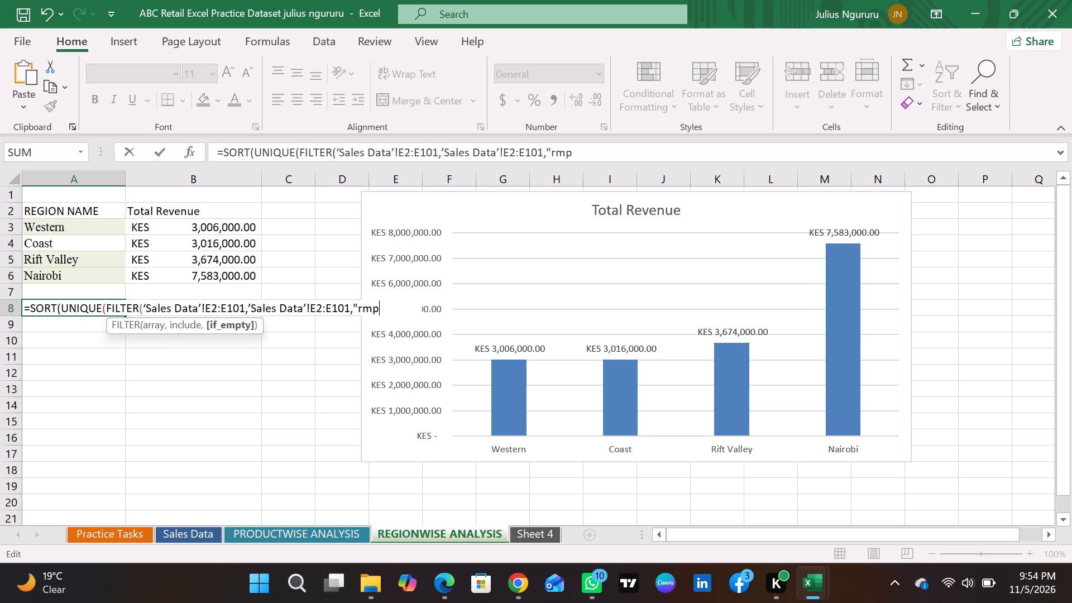
{"action": "key", "text": "BackSpace"}
{"action": "type", "text": "ty"}
{"action": "left_click", "coordinate": [364, 312]}
{"action": "key", "text": "BackSpace"}
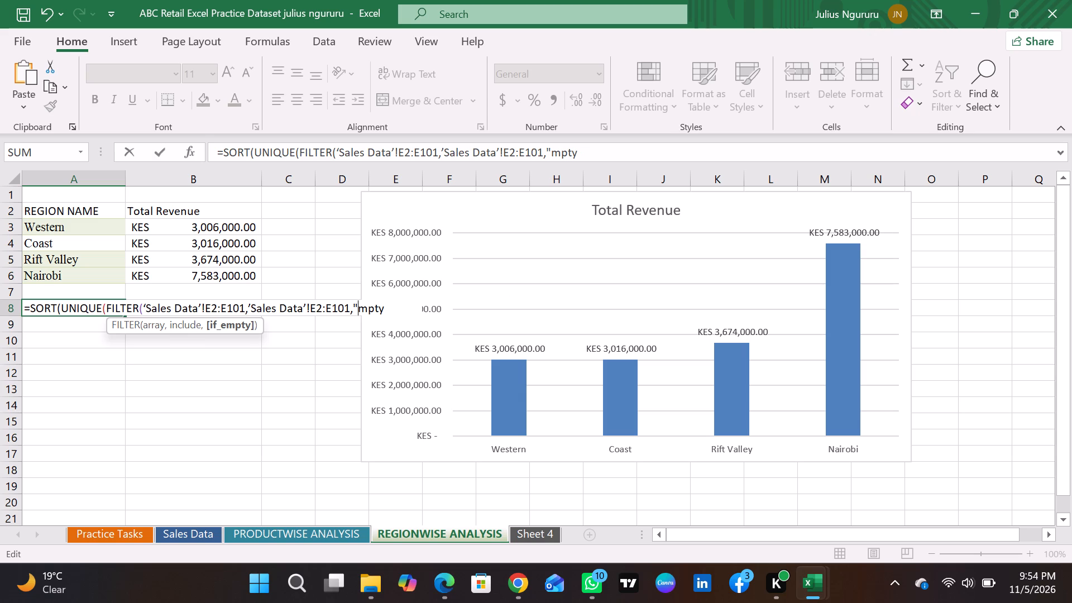
{"action": "key", "text": "e"}
{"action": "left_click", "coordinate": [388, 305]}
{"action": "key", "text": "shift+quotedbl"}
{"action": "key", "text": "shift+parenright"}
Commit A8's formula with the proposed typo correction, without choosing a source file.
{"action": "key", "text": "Return"}
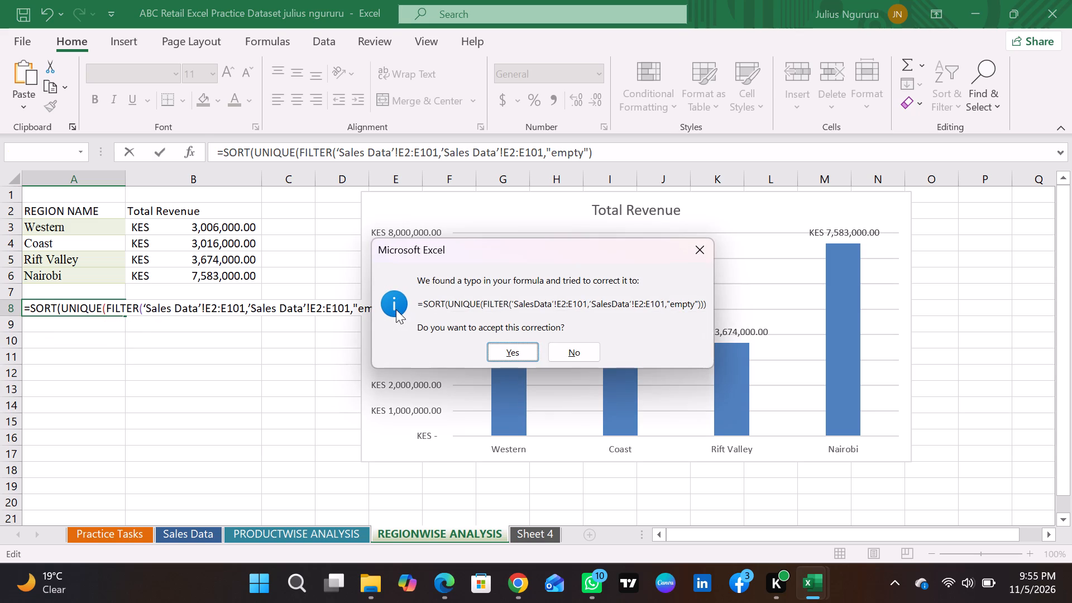
{"action": "key", "text": "Return"}
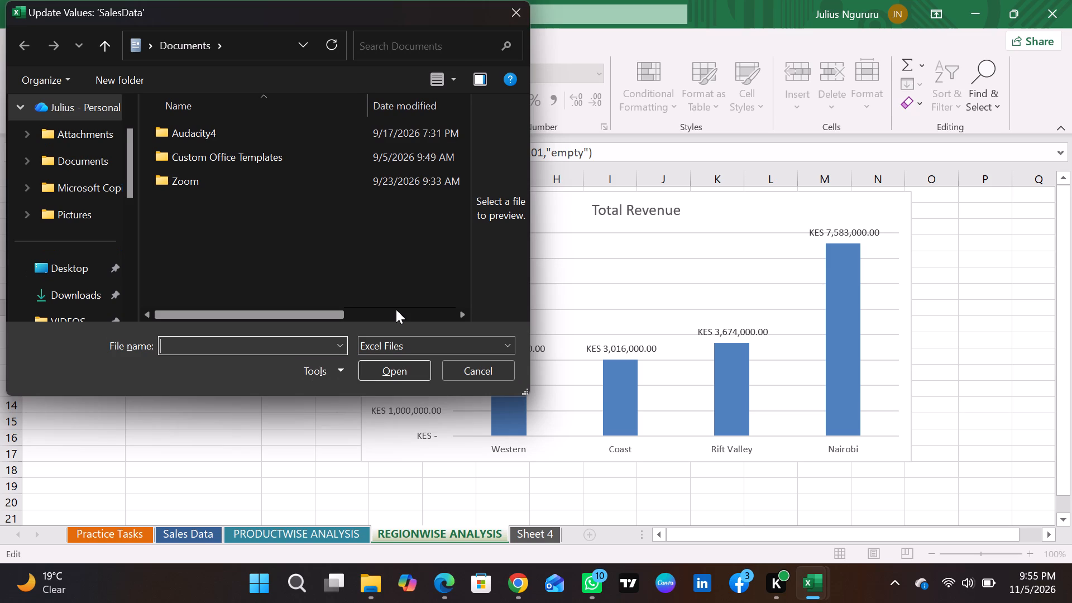
{"action": "left_click", "coordinate": [515, 13]}
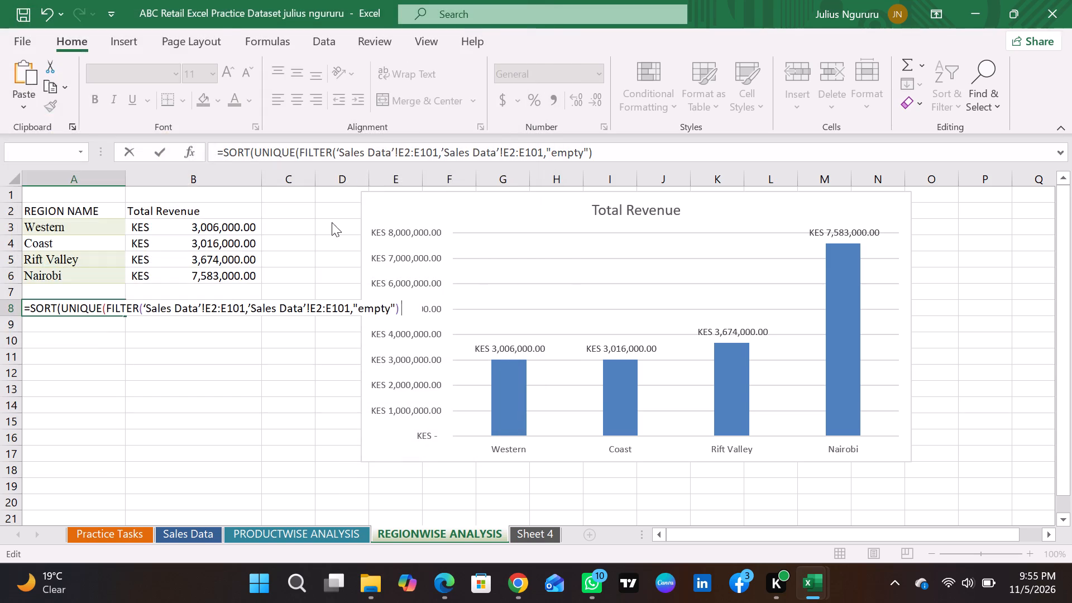
{"action": "left_click", "coordinate": [514, 16]}
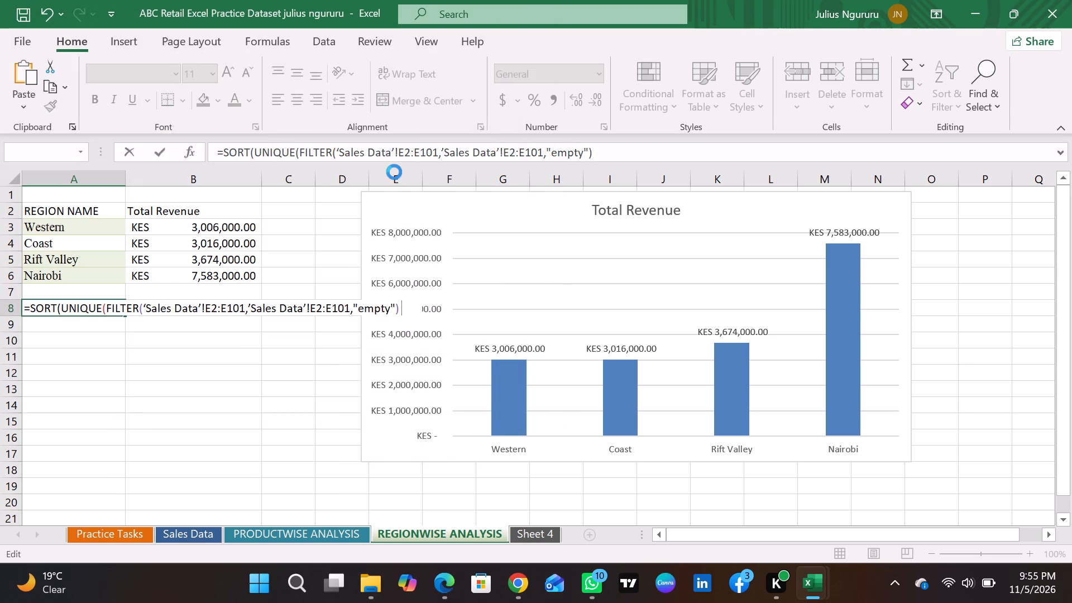
Reopen A8's formula and make FILTER's array range absolute as $E$2:$E$101.
{"action": "double_click", "coordinate": [111, 311]}
{"action": "left_click", "coordinate": [132, 308]}
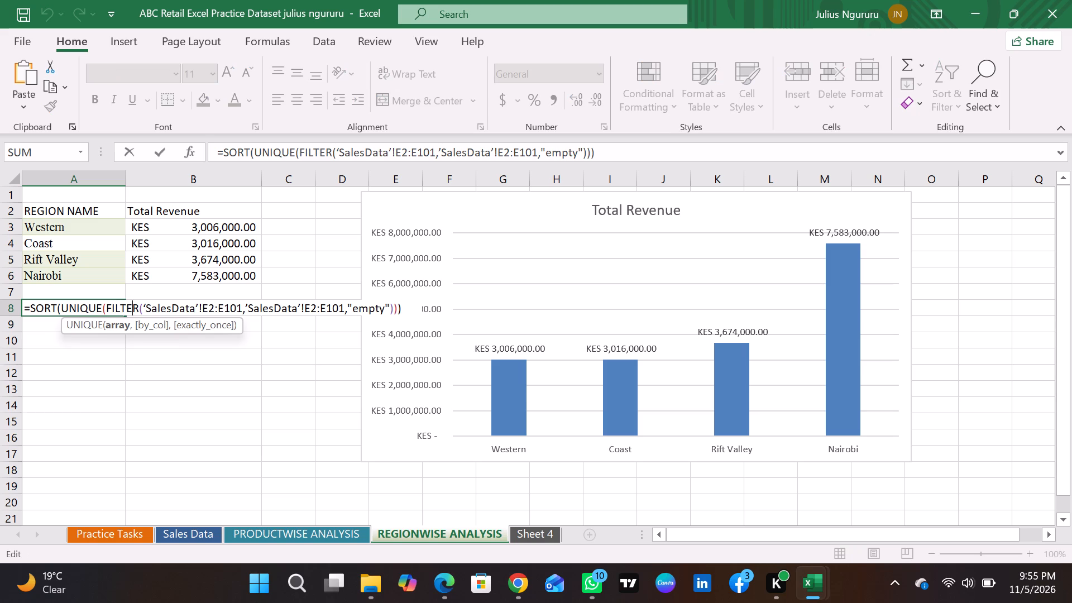
{"action": "left_click", "coordinate": [160, 303]}
{"action": "left_click", "coordinate": [168, 307]}
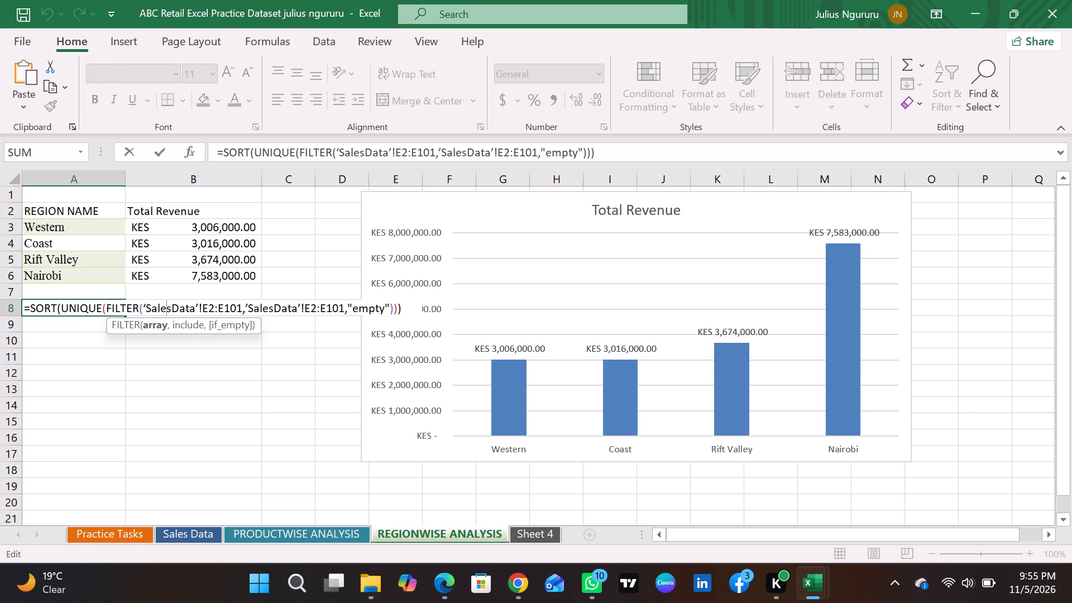
{"action": "left_click", "coordinate": [203, 307]}
{"action": "key", "text": "shift+dollar"}
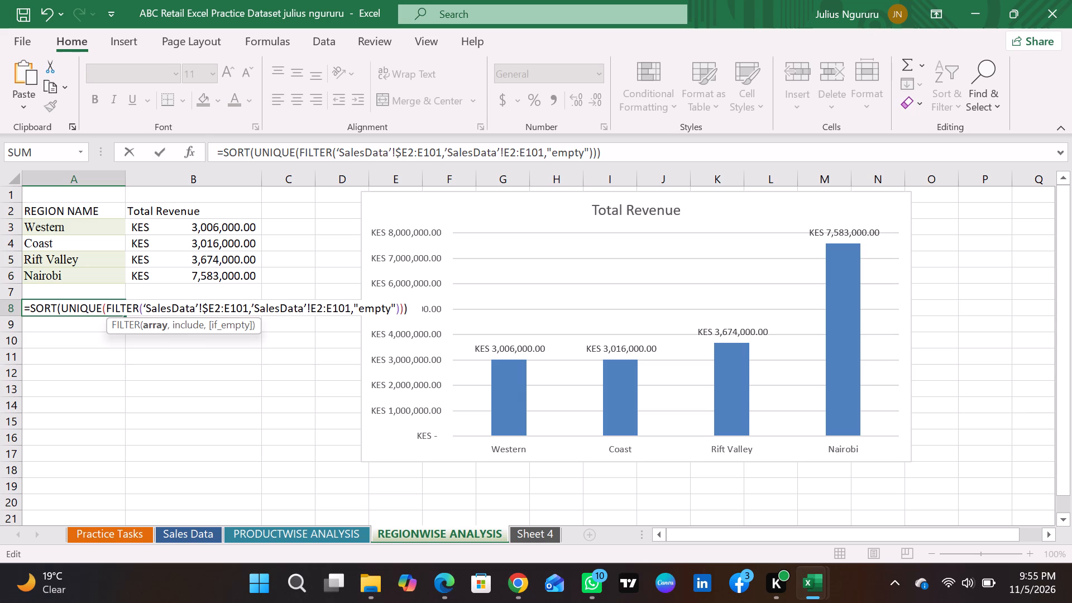
{"action": "left_click", "coordinate": [210, 310]}
{"action": "left_click", "coordinate": [213, 310]}
{"action": "key", "text": "shift+dollar"}
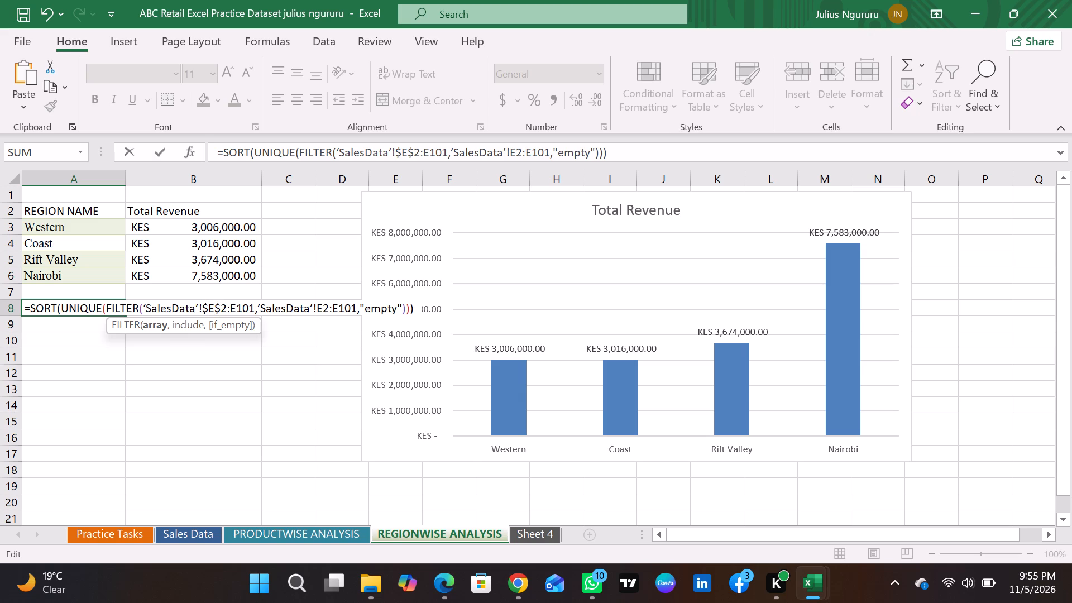
{"action": "left_click", "coordinate": [231, 310]}
{"action": "key", "text": "shift+dollar"}
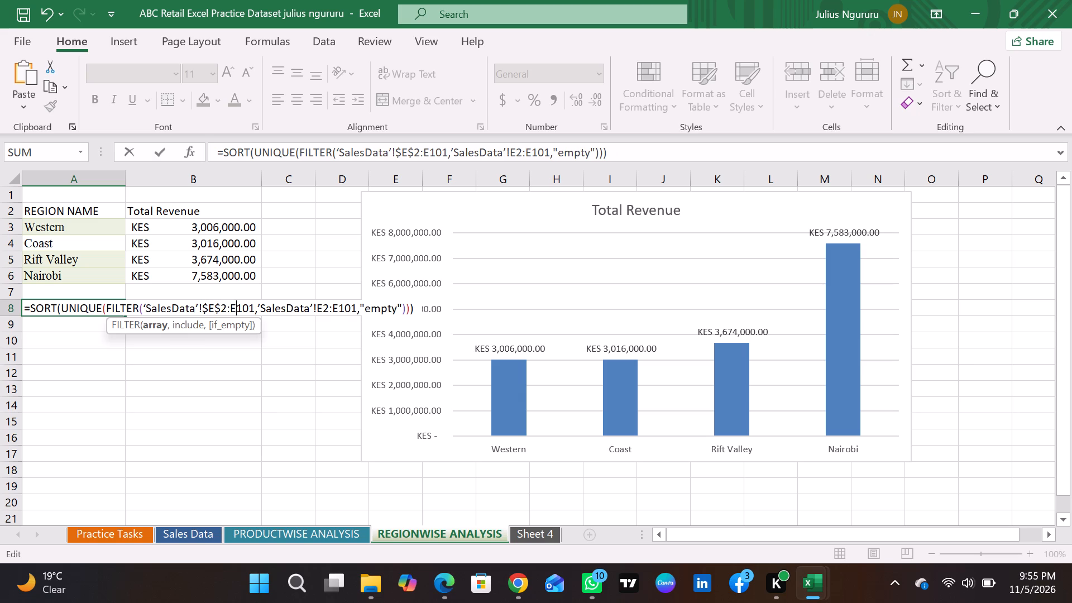
{"action": "left_click", "coordinate": [243, 308]}
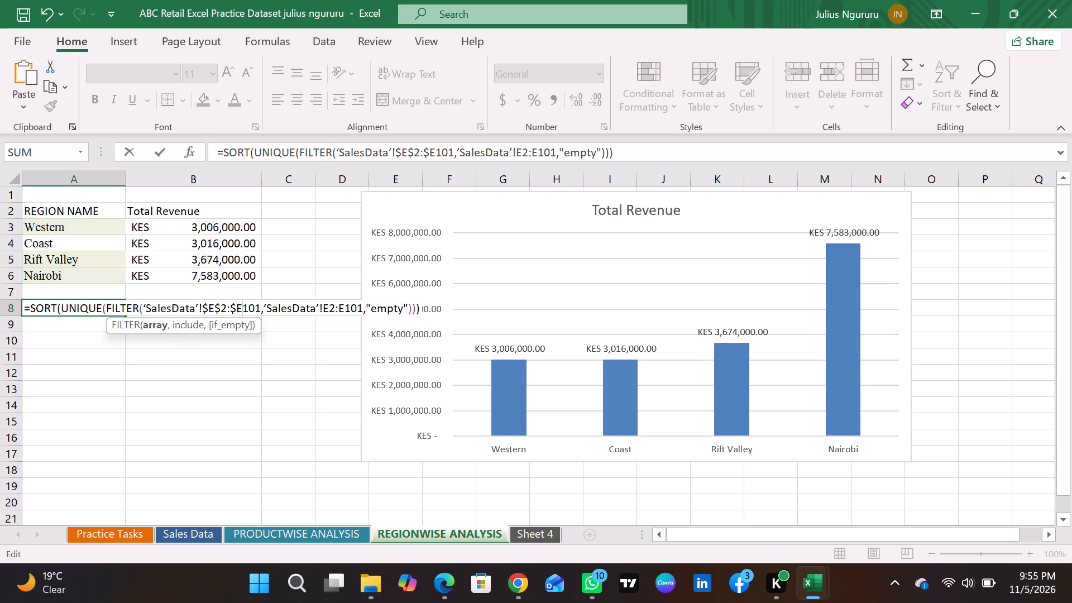
{"action": "key", "text": "shift+dollar"}
Make the range in FILTER's include argument in A8 absolute as $E$2:$E$101.
{"action": "left_click", "coordinate": [332, 307]}
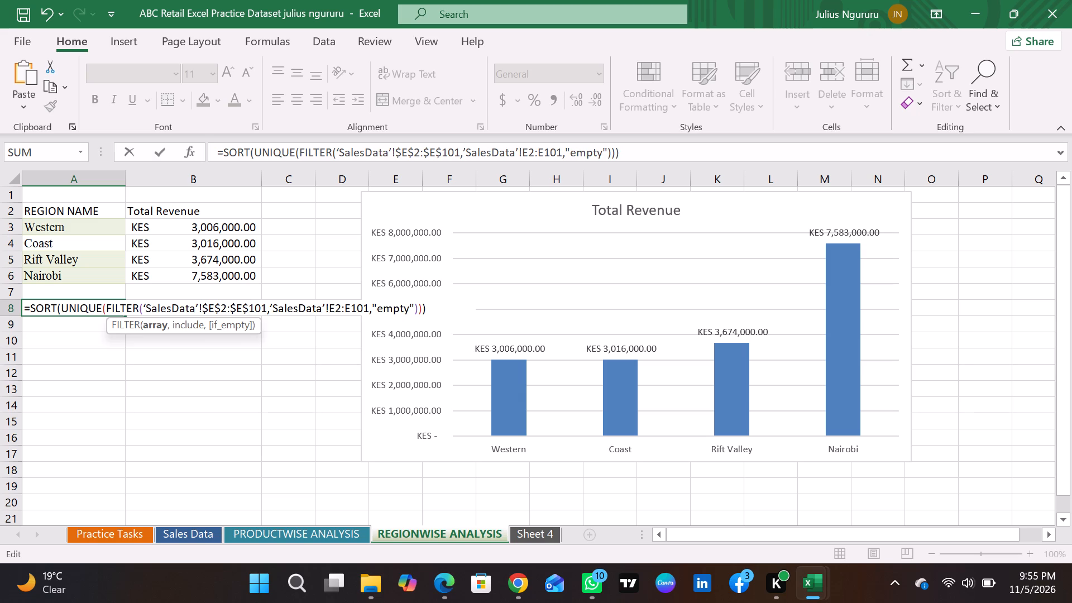
{"action": "key", "text": "shift+dollar"}
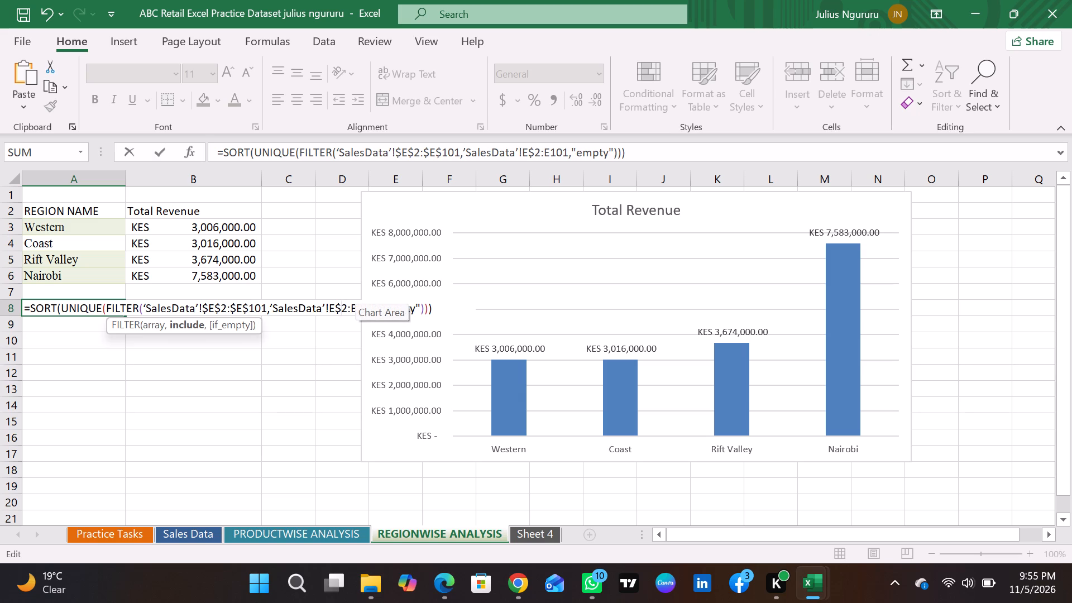
{"action": "left_click", "coordinate": [331, 308]}
{"action": "key", "text": "shift+dollar"}
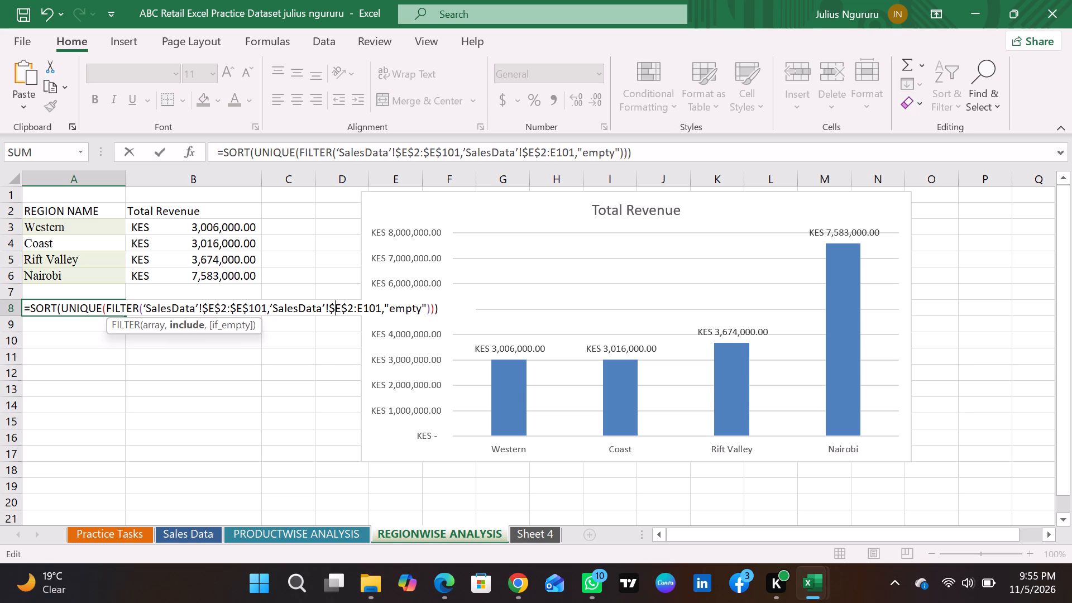
{"action": "left_click", "coordinate": [359, 309]}
{"action": "key", "text": "shift+dollar"}
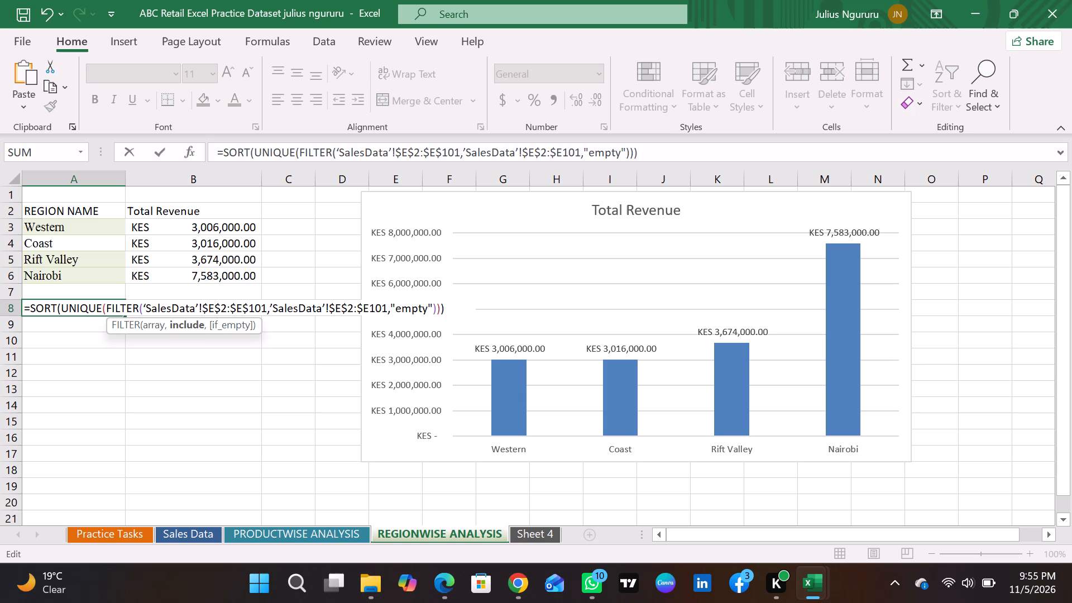
{"action": "left_click", "coordinate": [370, 309]}
{"action": "key", "text": "shift+dollar"}
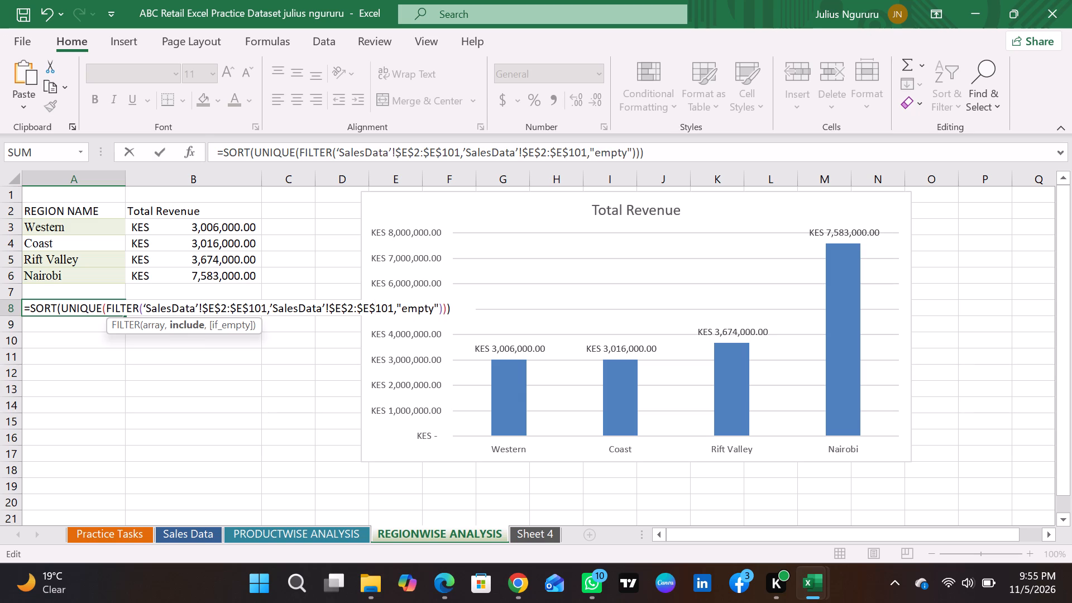
Check the array, include and if_empty arguments of the FILTER formula in A8.
{"action": "left_click", "coordinate": [164, 310]}
{"action": "left_click", "coordinate": [200, 304]}
{"action": "left_click", "coordinate": [233, 308]}
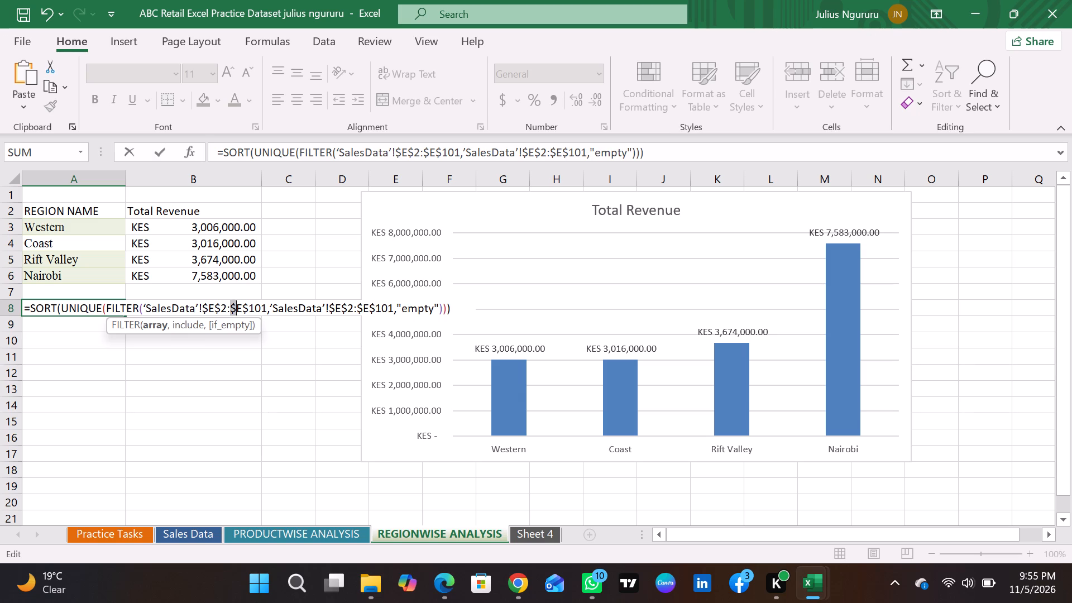
{"action": "left_click", "coordinate": [257, 307]}
{"action": "left_click", "coordinate": [275, 304]}
{"action": "left_click", "coordinate": [300, 305]}
{"action": "left_click", "coordinate": [373, 312]}
{"action": "left_click", "coordinate": [395, 307]}
{"action": "left_click", "coordinate": [414, 307]}
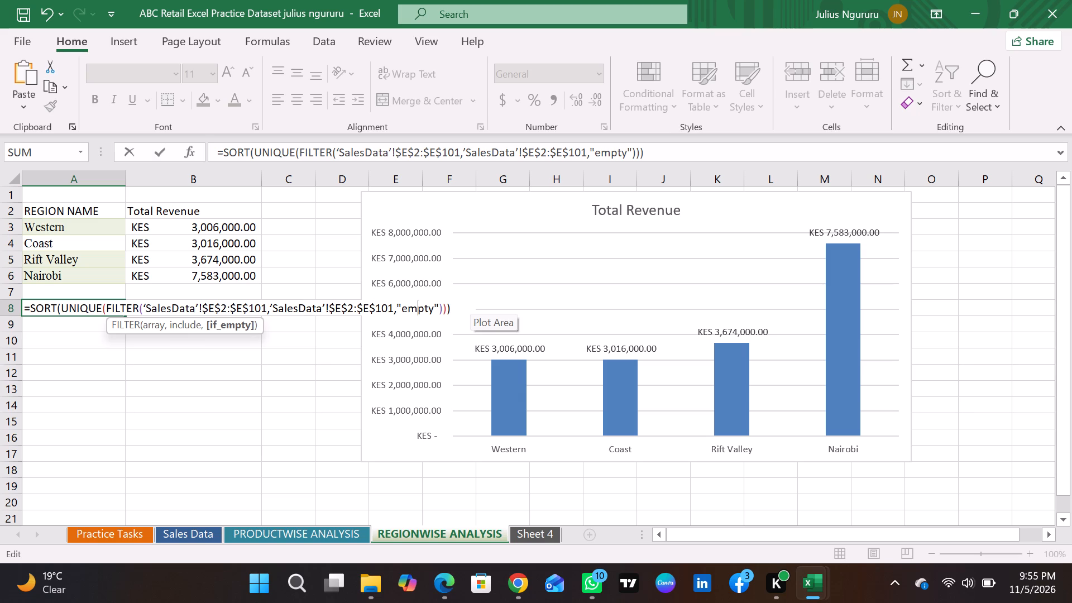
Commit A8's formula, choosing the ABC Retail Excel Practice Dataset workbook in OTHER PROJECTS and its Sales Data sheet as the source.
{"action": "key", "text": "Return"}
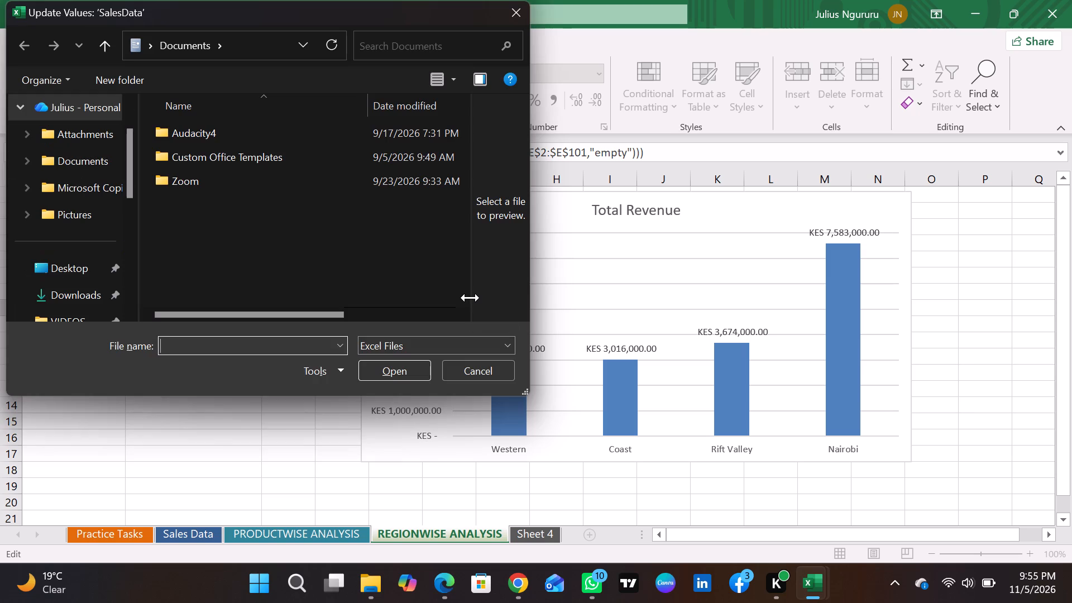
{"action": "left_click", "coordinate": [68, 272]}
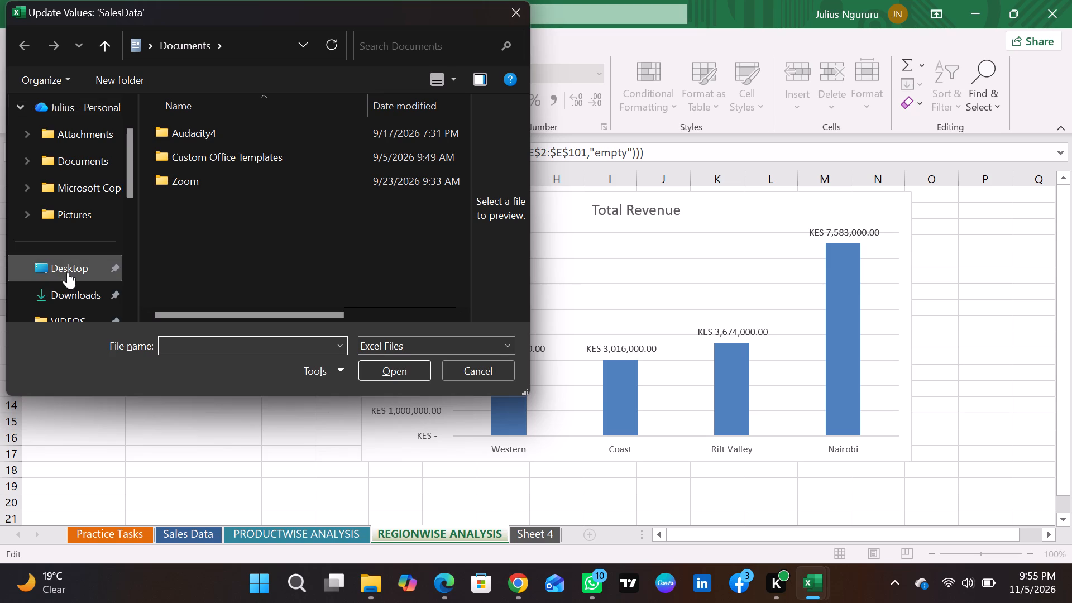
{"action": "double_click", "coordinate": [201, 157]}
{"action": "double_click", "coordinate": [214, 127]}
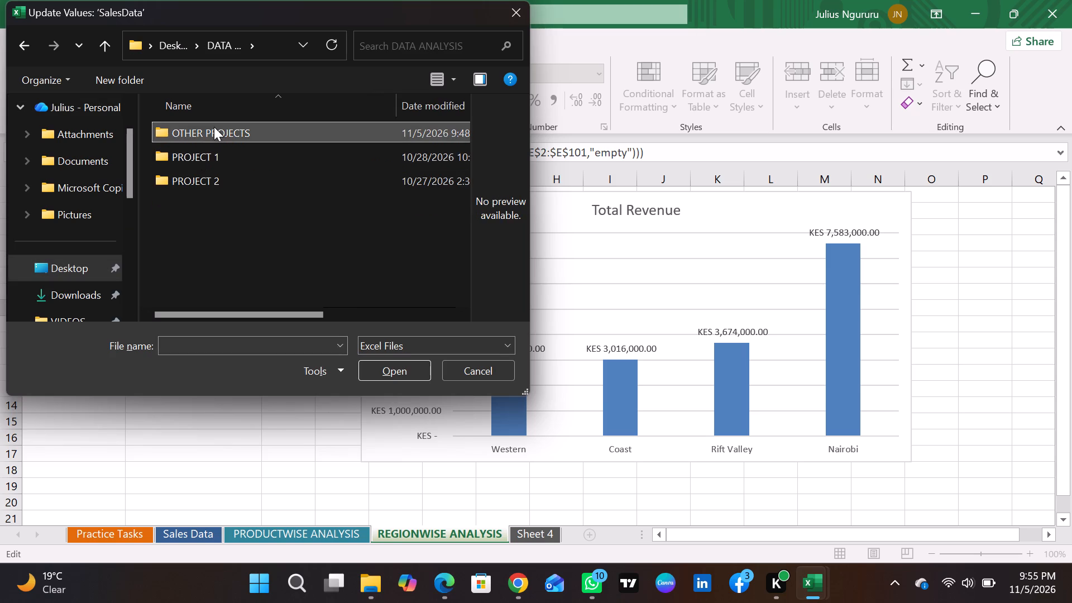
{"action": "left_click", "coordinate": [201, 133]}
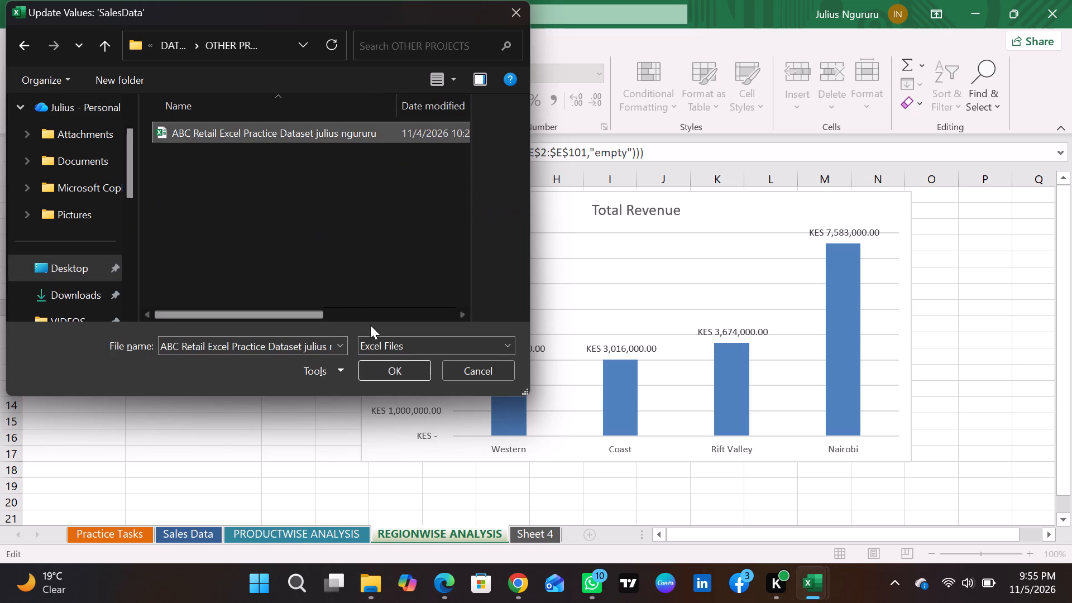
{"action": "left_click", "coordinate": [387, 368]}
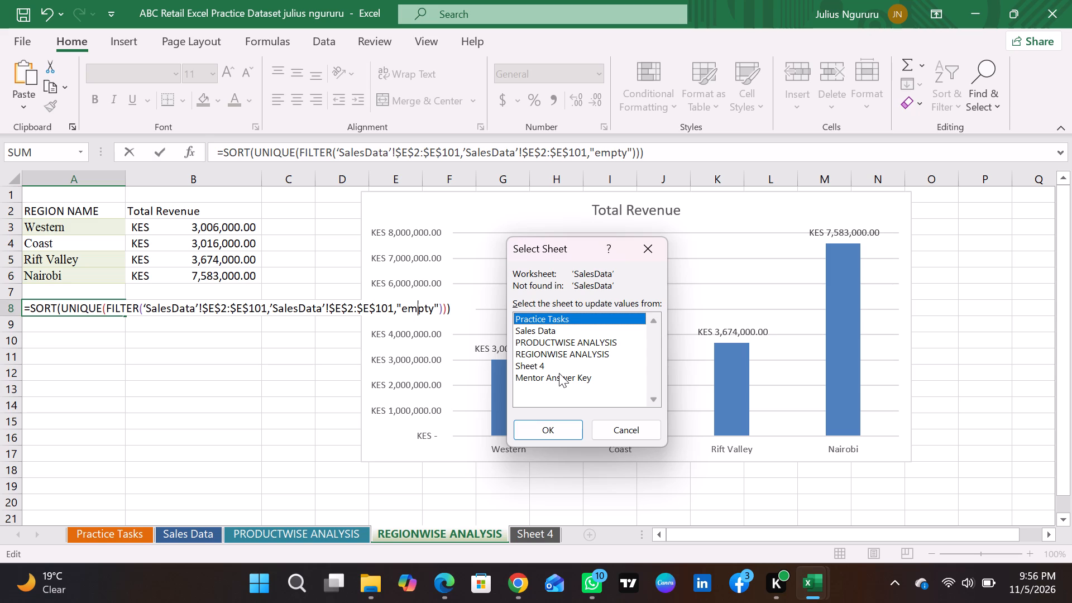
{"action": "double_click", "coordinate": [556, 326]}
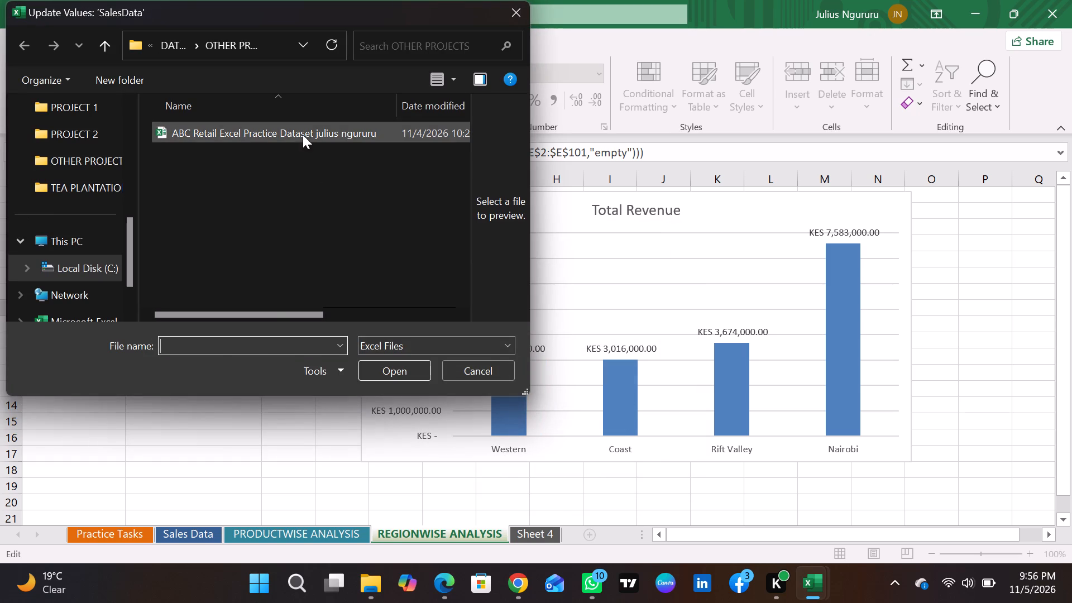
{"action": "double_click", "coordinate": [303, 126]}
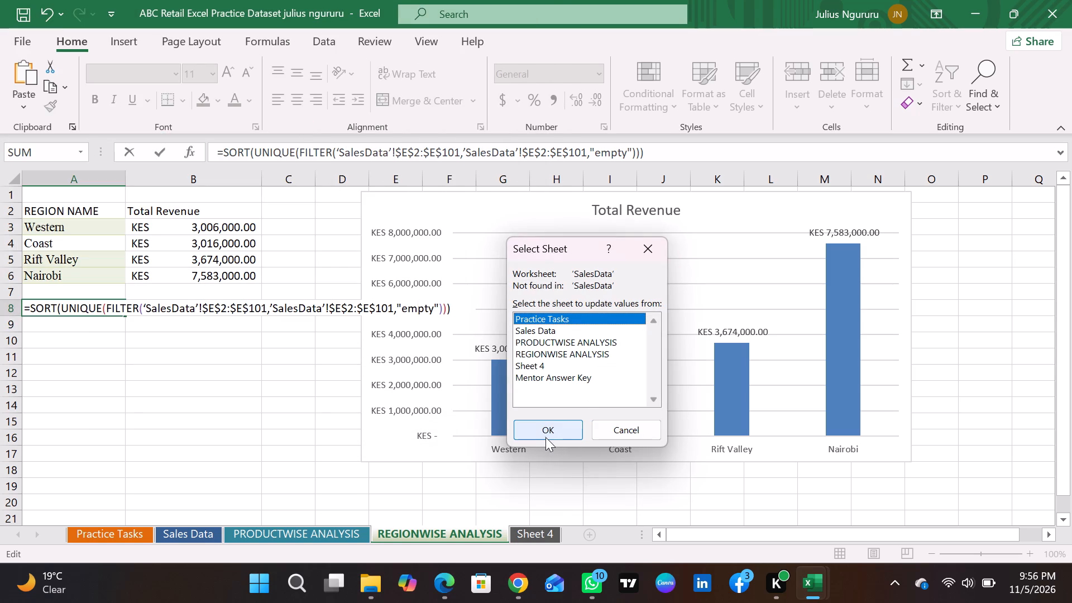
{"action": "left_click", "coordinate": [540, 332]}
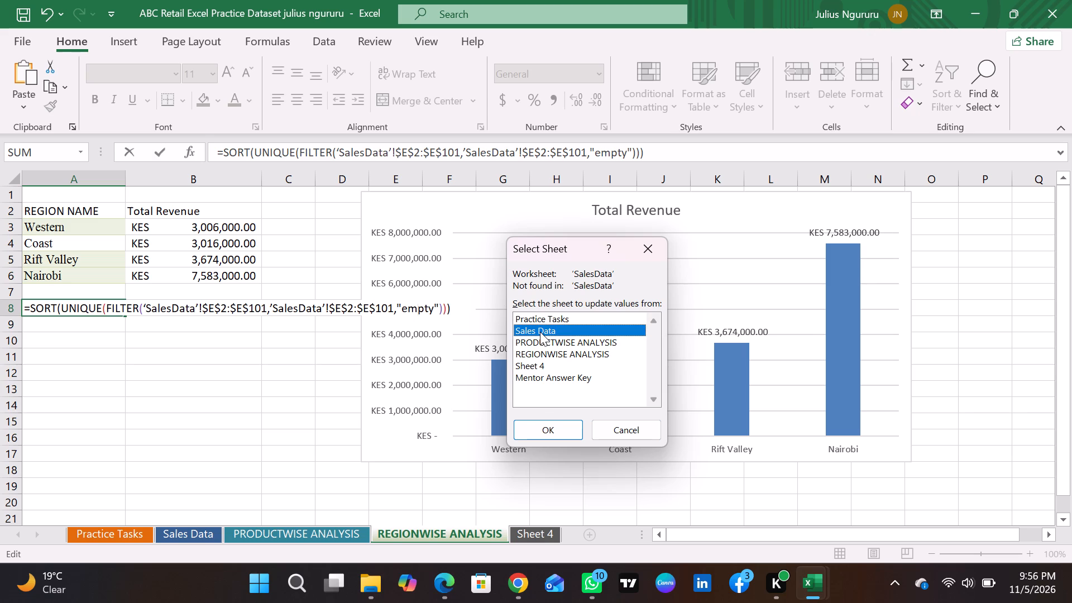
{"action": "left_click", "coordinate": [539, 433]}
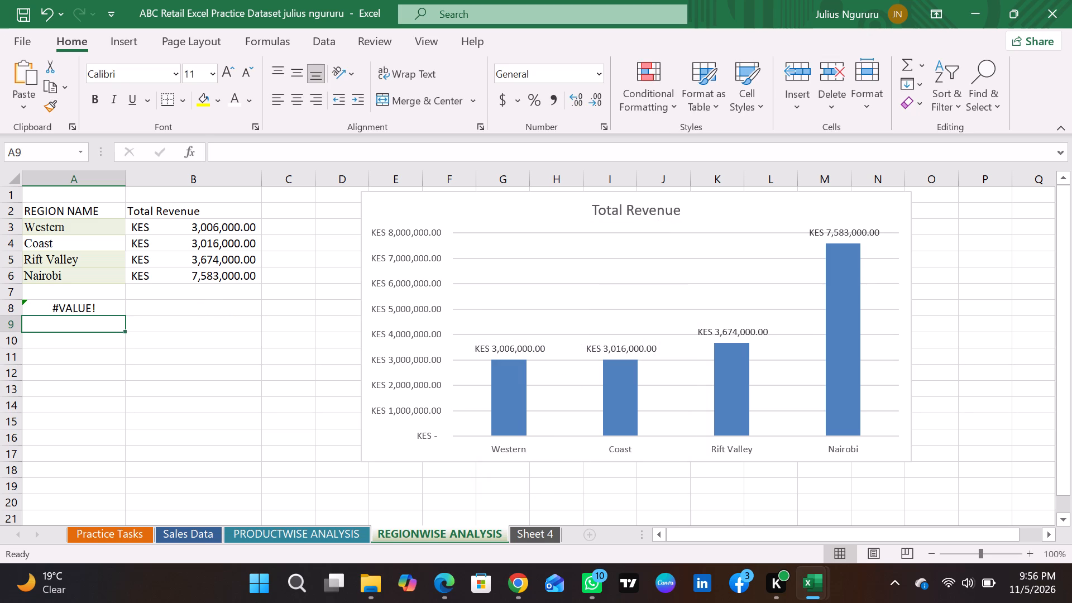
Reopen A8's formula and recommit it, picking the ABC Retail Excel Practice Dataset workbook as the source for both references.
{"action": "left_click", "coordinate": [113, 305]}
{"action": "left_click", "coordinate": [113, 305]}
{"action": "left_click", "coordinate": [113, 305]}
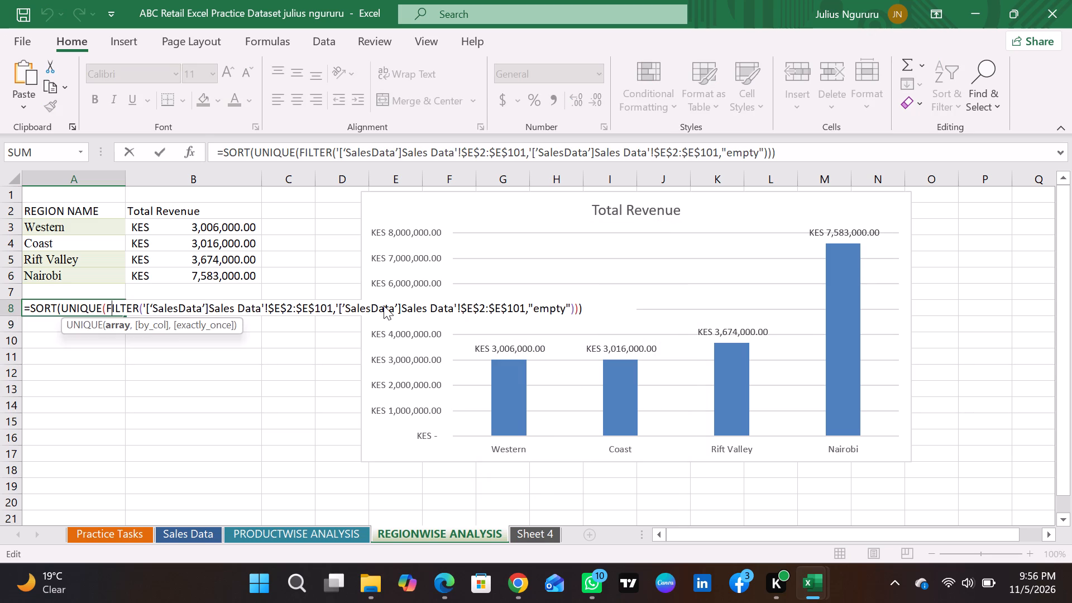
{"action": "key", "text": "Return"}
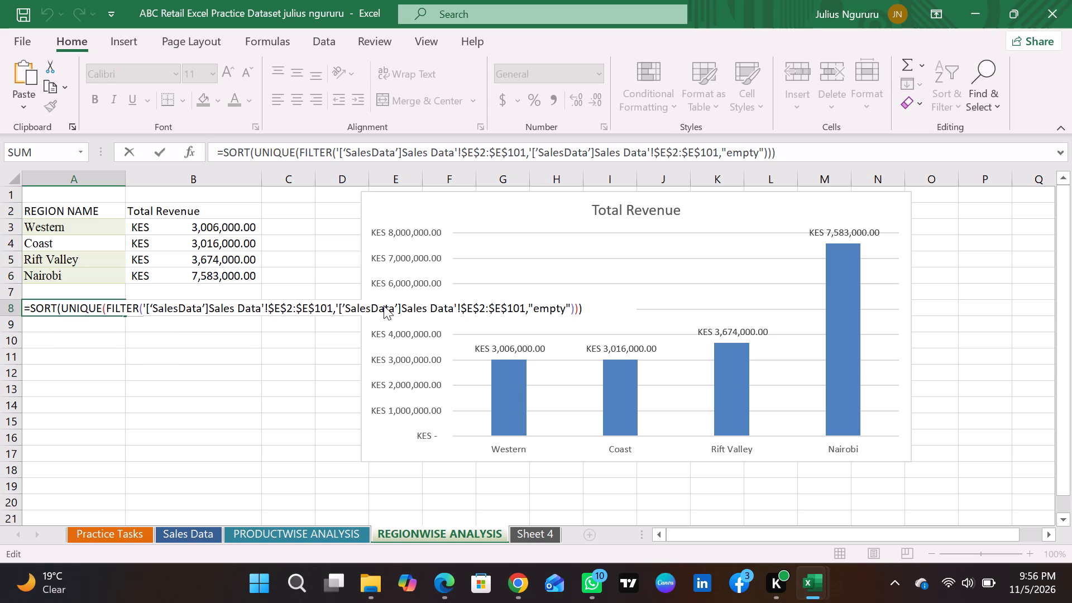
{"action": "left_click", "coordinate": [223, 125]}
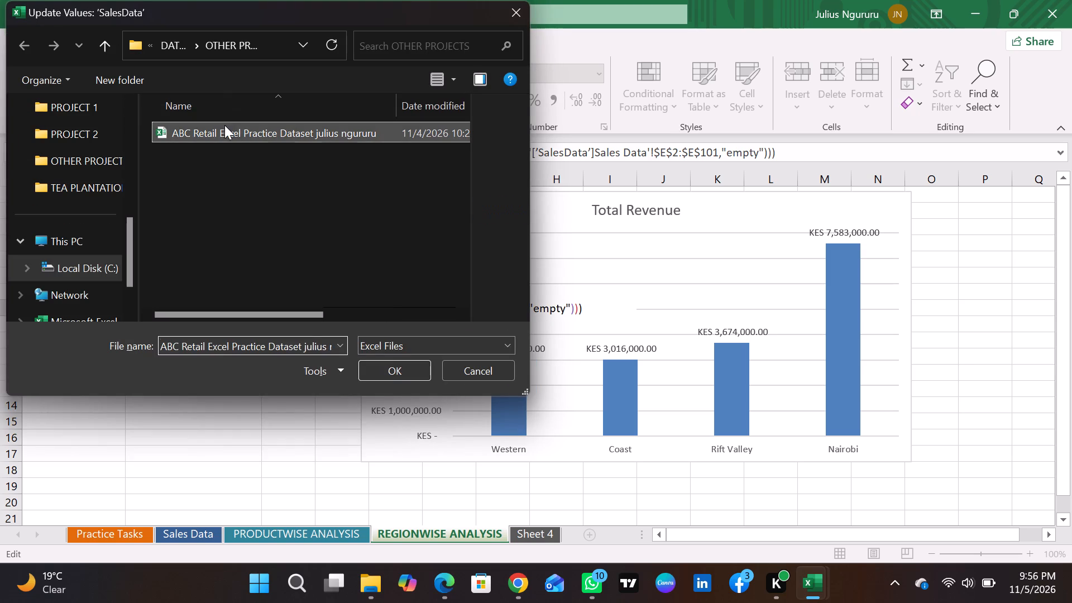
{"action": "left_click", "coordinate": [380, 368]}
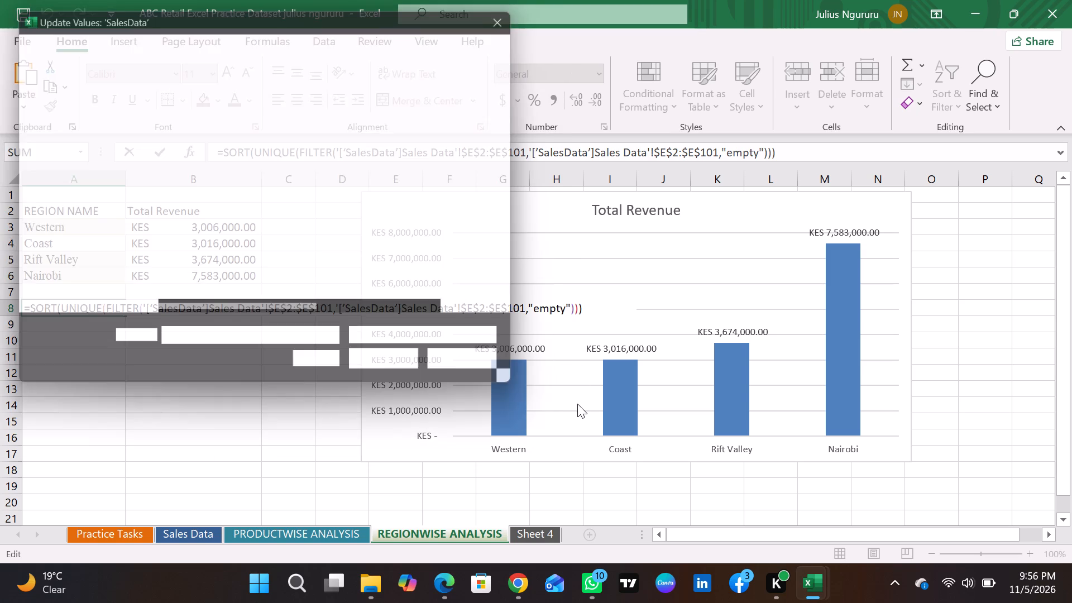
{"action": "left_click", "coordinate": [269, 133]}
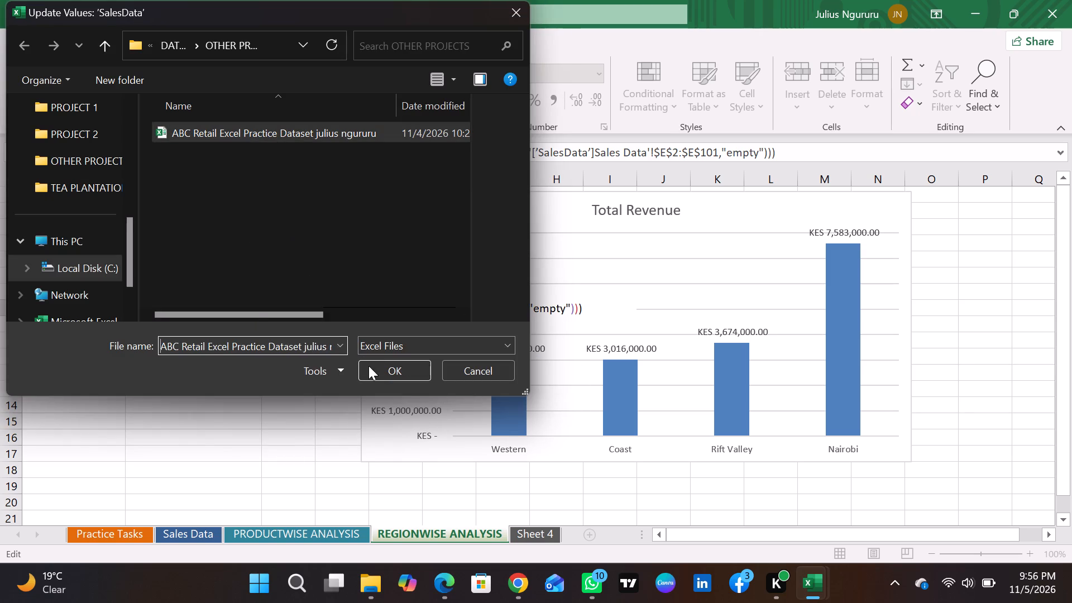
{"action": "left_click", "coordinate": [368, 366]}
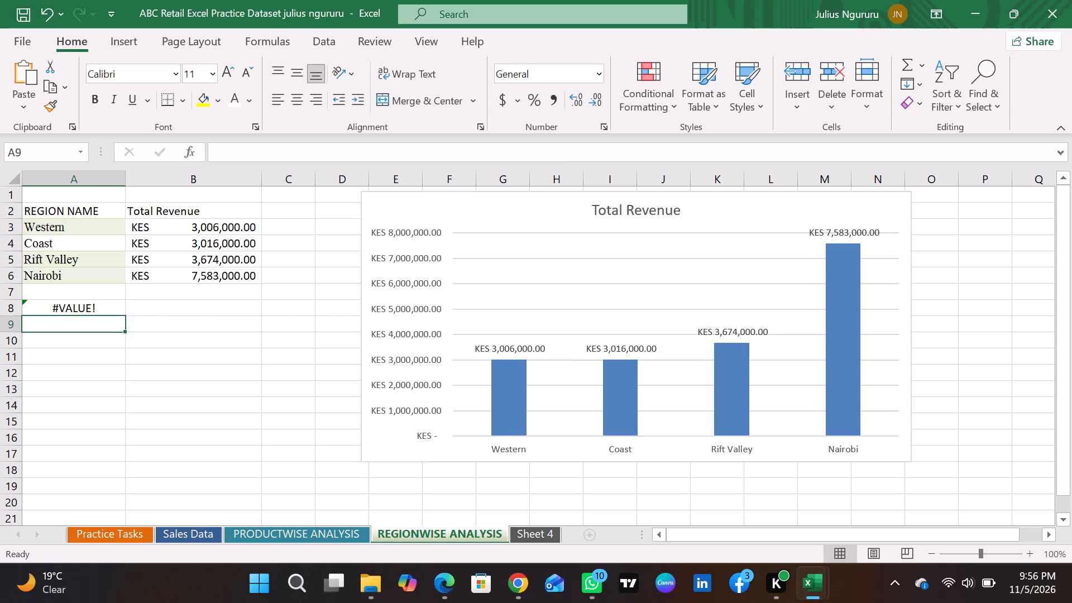
Reopen A8's formula and examine the sheet references in FILTER's array and include arguments.
{"action": "left_click", "coordinate": [108, 310]}
{"action": "double_click", "coordinate": [107, 310]}
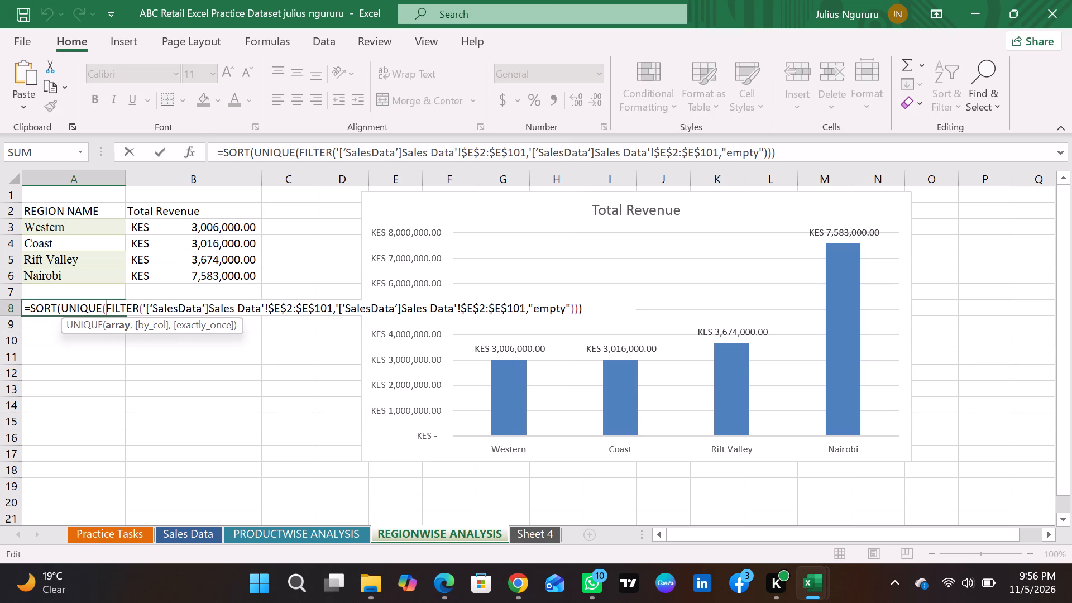
{"action": "left_click", "coordinate": [176, 305]}
{"action": "left_click", "coordinate": [203, 307]}
{"action": "left_click", "coordinate": [217, 305]}
{"action": "left_click", "coordinate": [234, 308]}
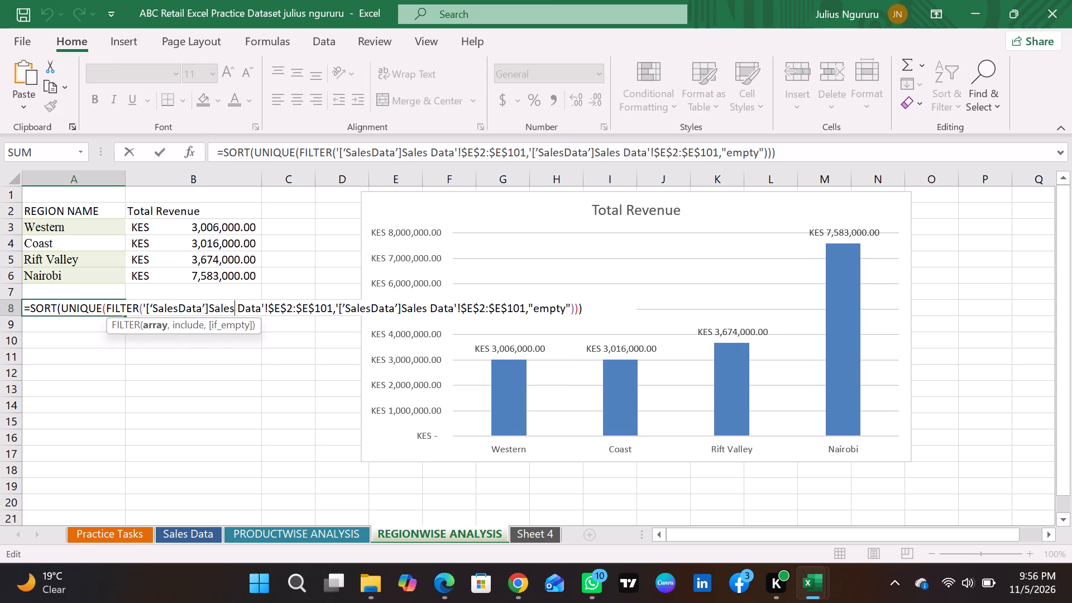
{"action": "left_click", "coordinate": [281, 314]}
{"action": "left_click", "coordinate": [301, 312]}
{"action": "left_click", "coordinate": [359, 311]}
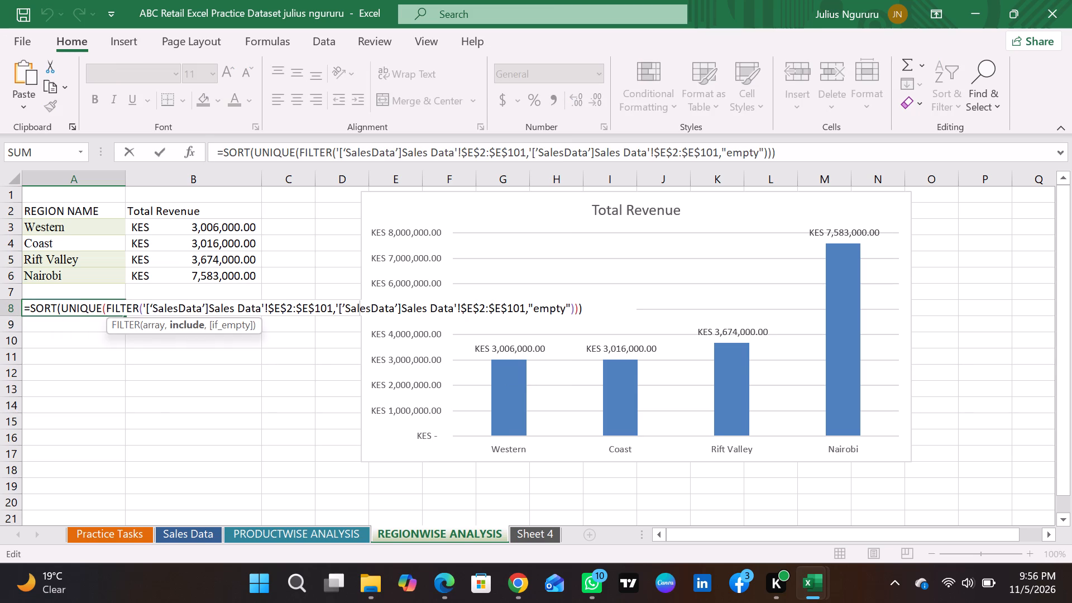
Delete the entire SORT, UNIQUE and FILTER formula from A8.
{"action": "left_click_drag", "start_coordinate": [592, 308], "coordinate": [0, 298]}
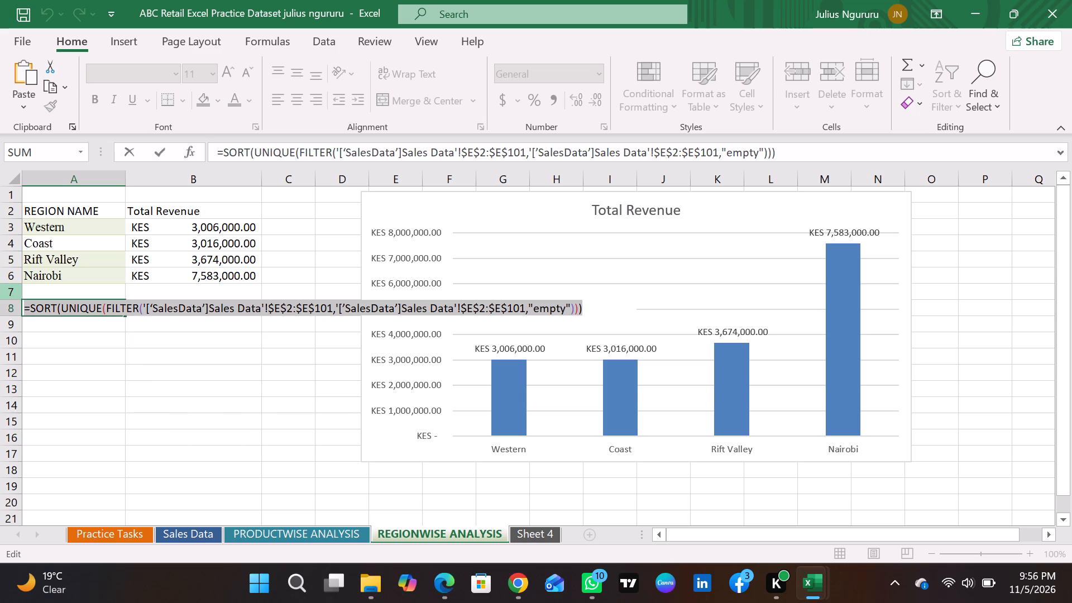
{"action": "key", "text": "BackSpace"}
{"action": "key", "text": "Return"}
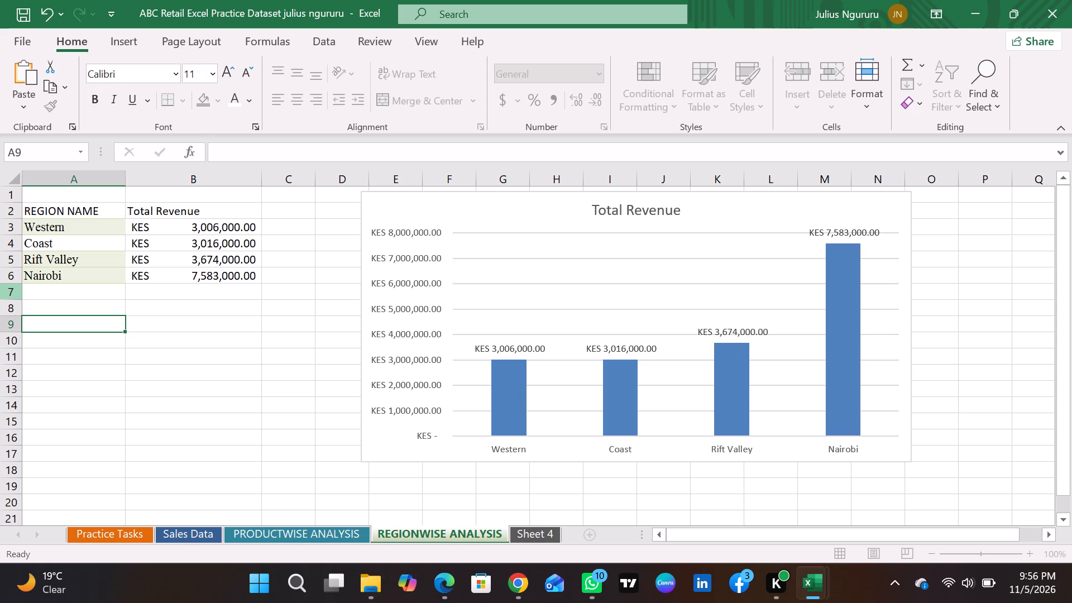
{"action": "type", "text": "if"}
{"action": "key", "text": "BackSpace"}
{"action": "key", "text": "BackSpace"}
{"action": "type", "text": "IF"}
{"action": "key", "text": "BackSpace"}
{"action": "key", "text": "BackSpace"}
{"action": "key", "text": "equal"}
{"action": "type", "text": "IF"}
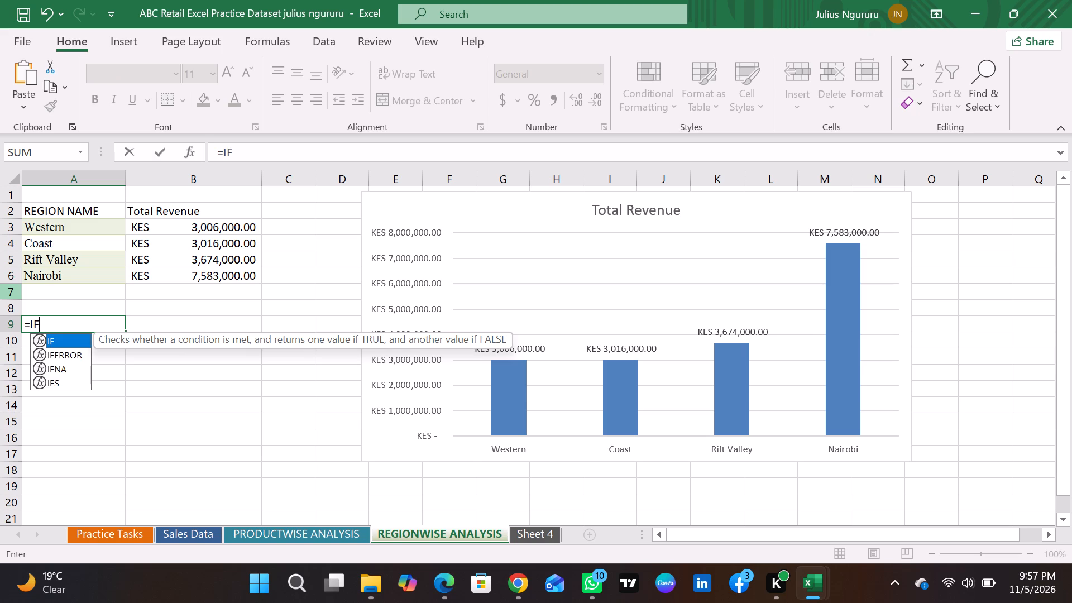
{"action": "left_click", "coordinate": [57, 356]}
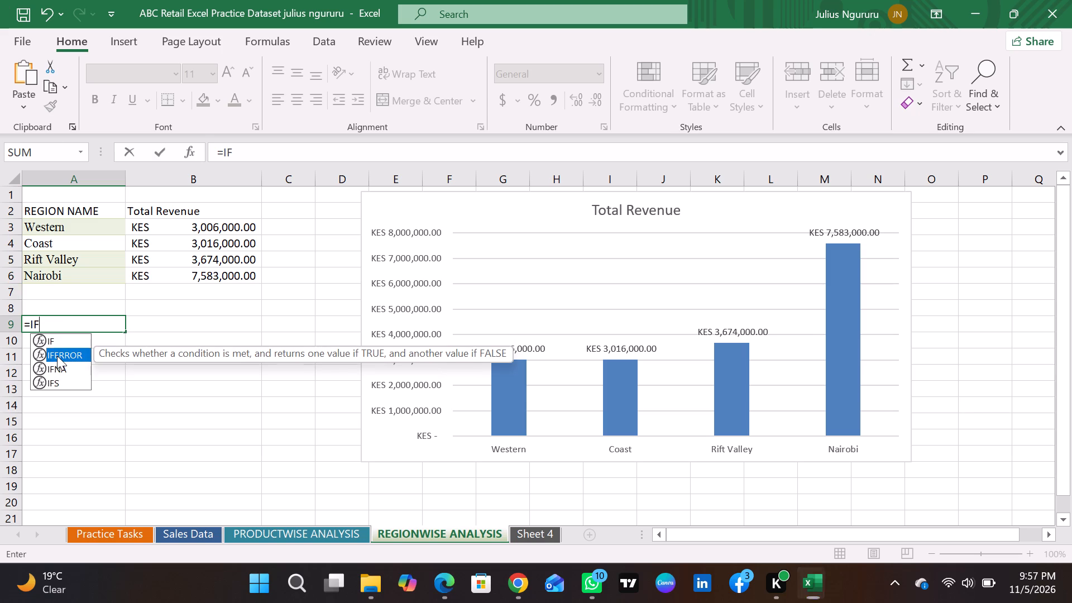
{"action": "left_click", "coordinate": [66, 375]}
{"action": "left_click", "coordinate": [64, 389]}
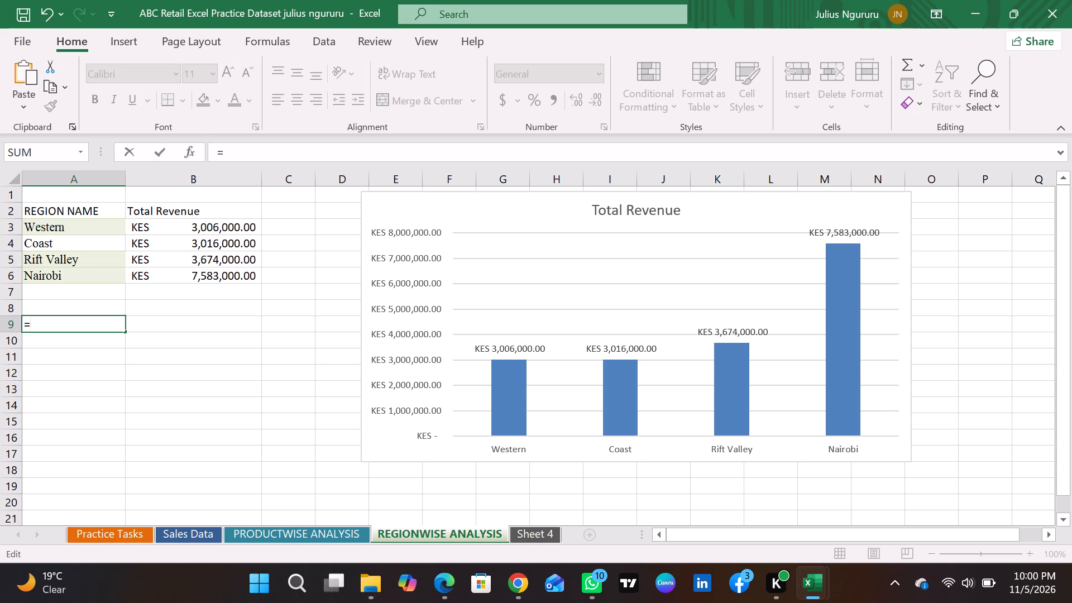
{"action": "type", "text": "IQUE"}
{"action": "key", "text": "shift+parenleft"}
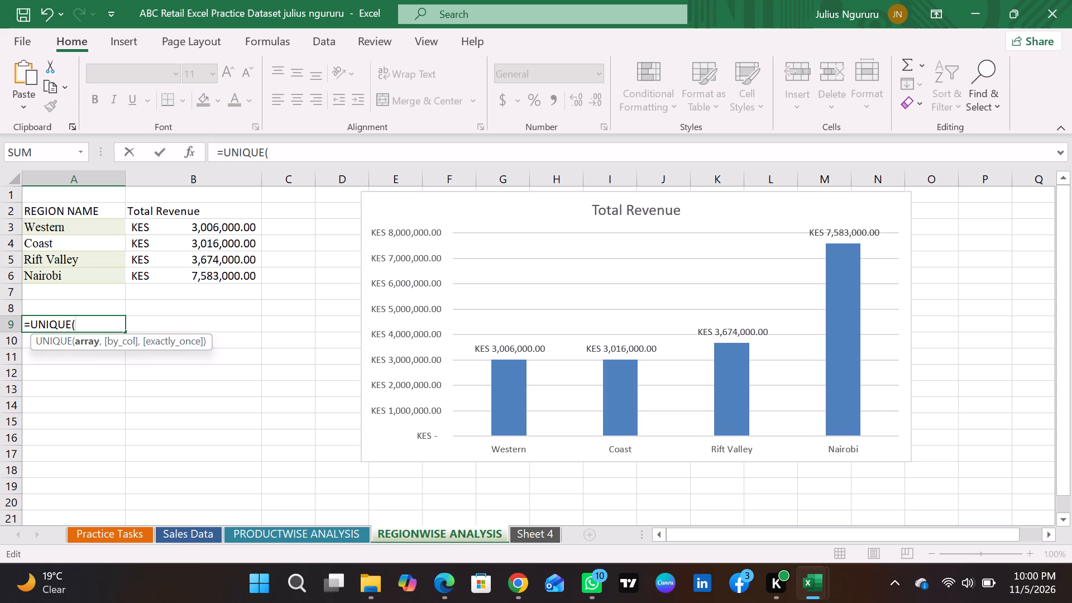
{"action": "left_click", "coordinate": [187, 534]}
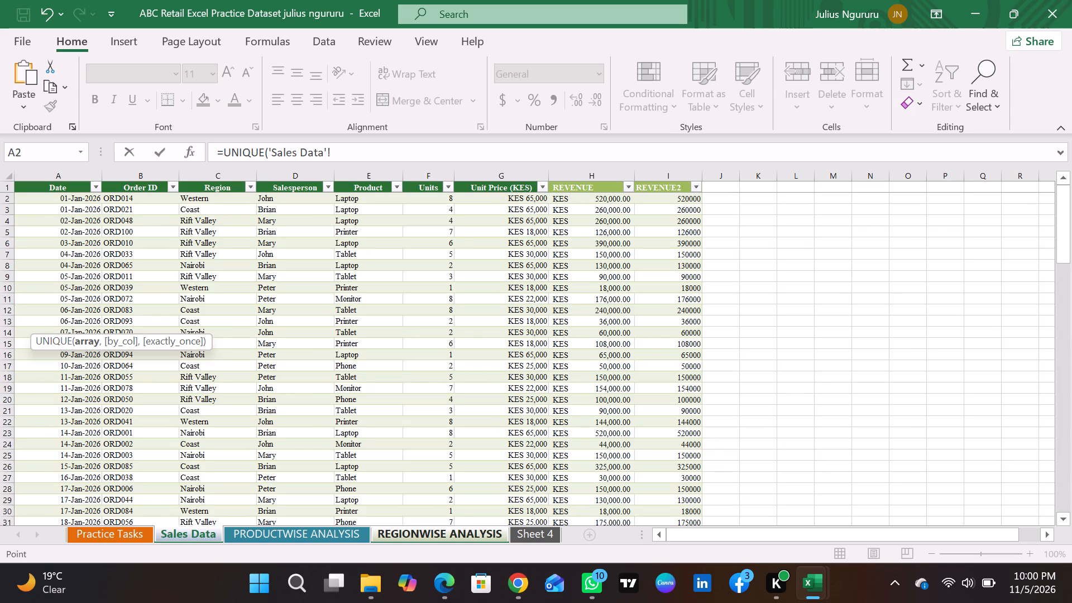
{"action": "left_click_drag", "start_coordinate": [206, 193], "coordinate": [212, 592]}
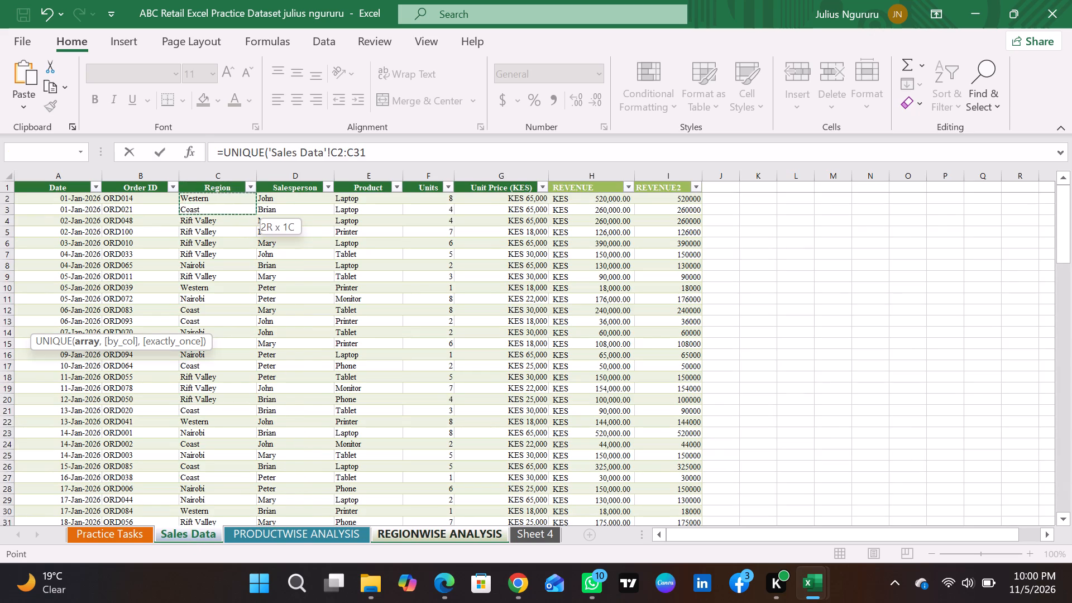
{"action": "left_click_drag", "start_coordinate": [212, 592], "coordinate": [212, 521]}
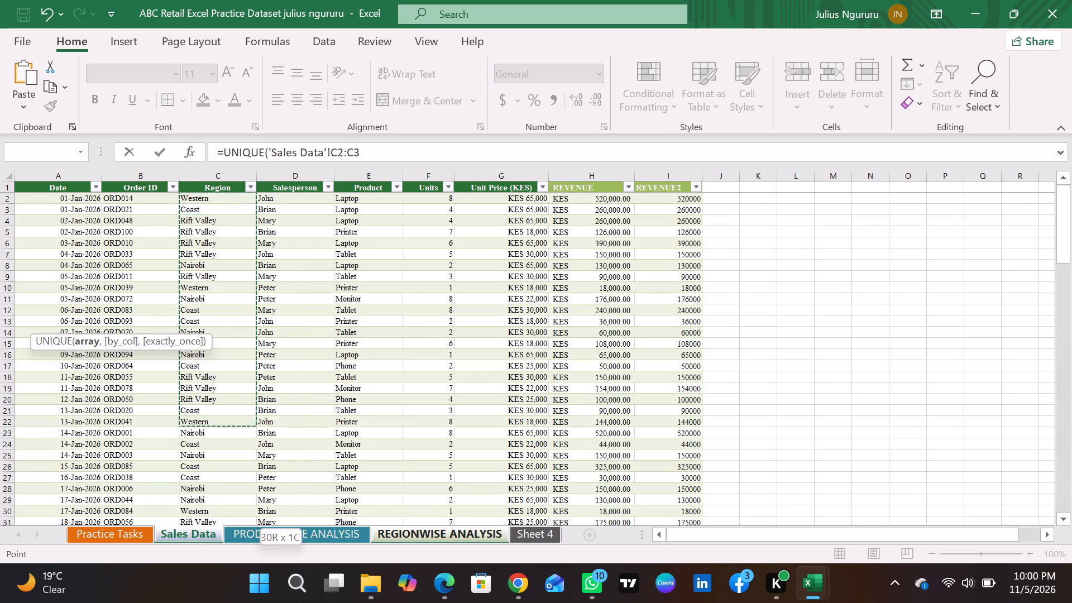
{"action": "left_click_drag", "start_coordinate": [212, 521], "coordinate": [208, 495]}
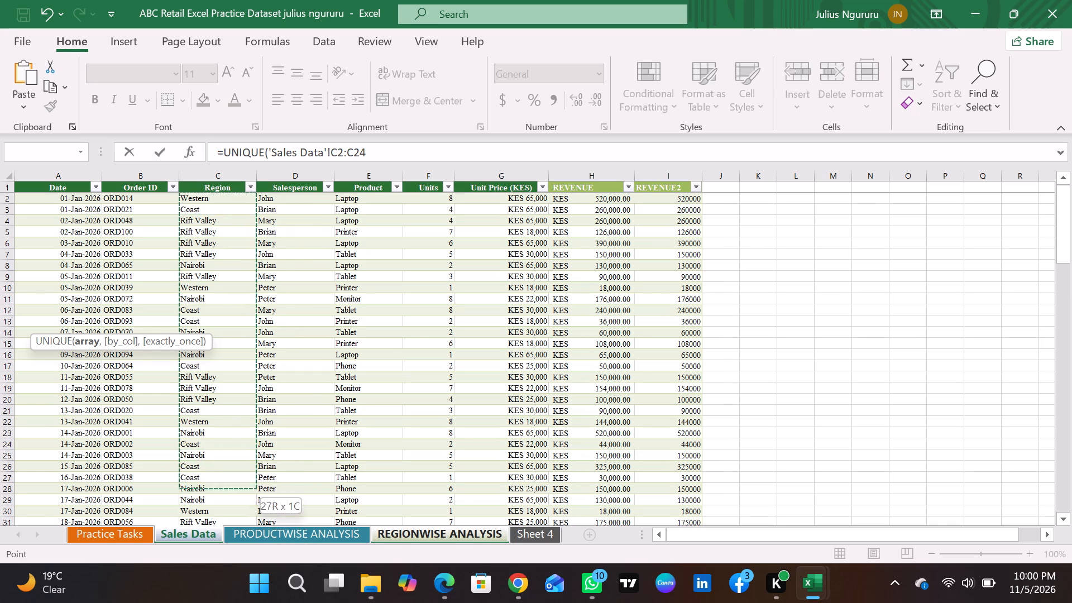
{"action": "left_click_drag", "start_coordinate": [208, 495], "coordinate": [208, 526]}
{"action": "left_click", "coordinate": [235, 233]}
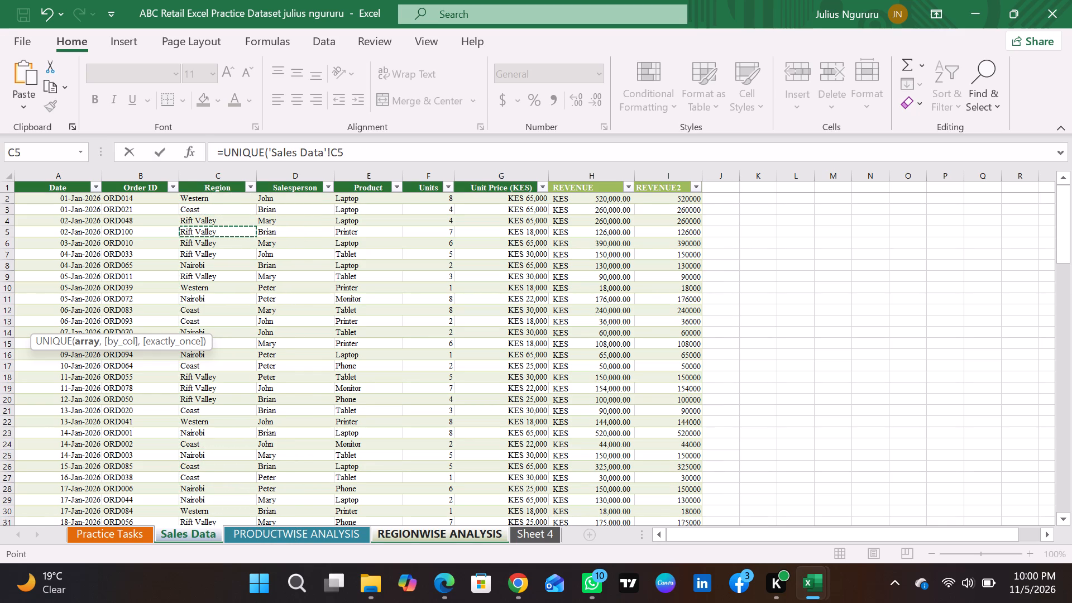
{"action": "left_click_drag", "start_coordinate": [240, 202], "coordinate": [224, 530]}
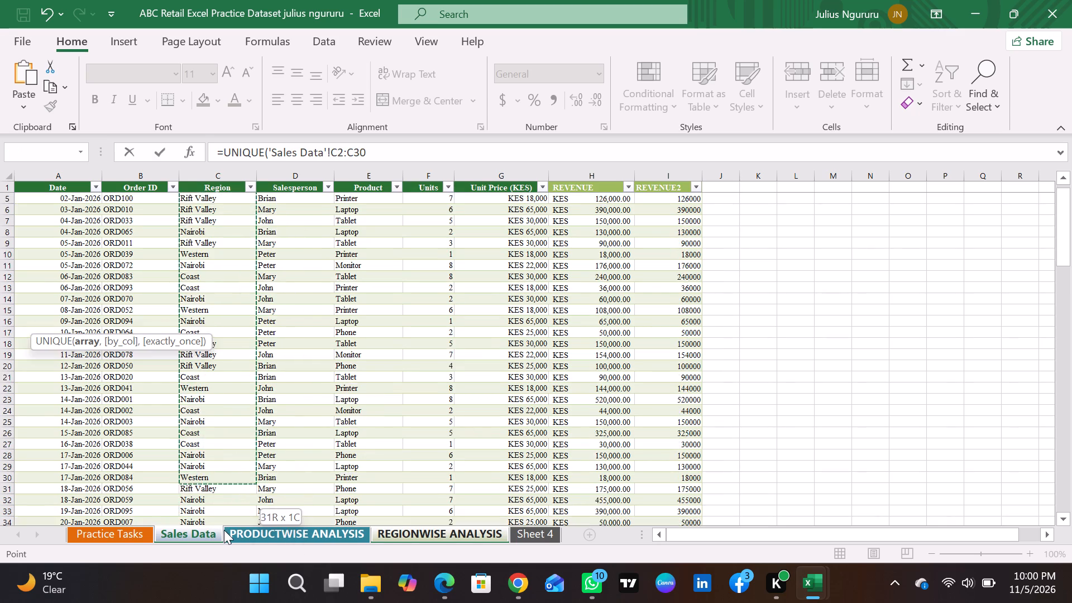
{"action": "left_click_drag", "start_coordinate": [224, 530], "coordinate": [223, 530]}
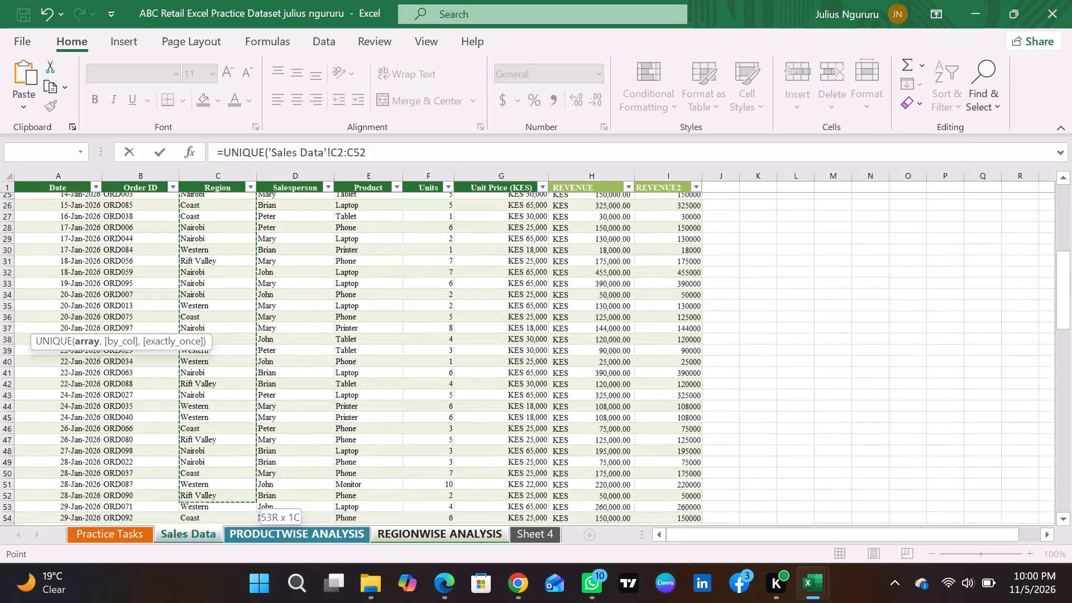
{"action": "left_click_drag", "start_coordinate": [223, 530], "coordinate": [225, 531]}
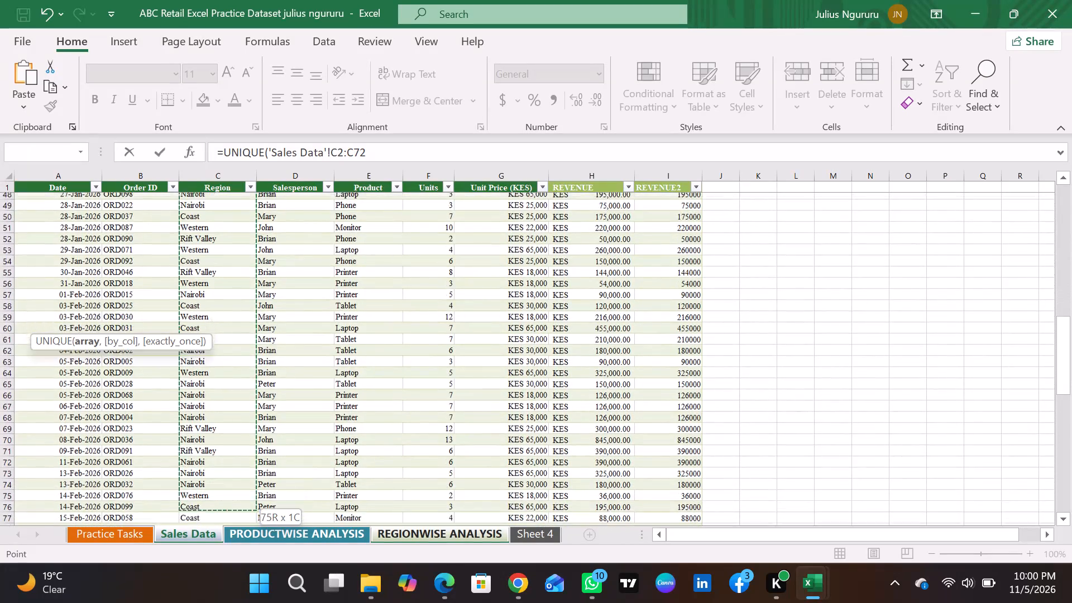
{"action": "left_click_drag", "start_coordinate": [225, 531], "coordinate": [229, 542]}
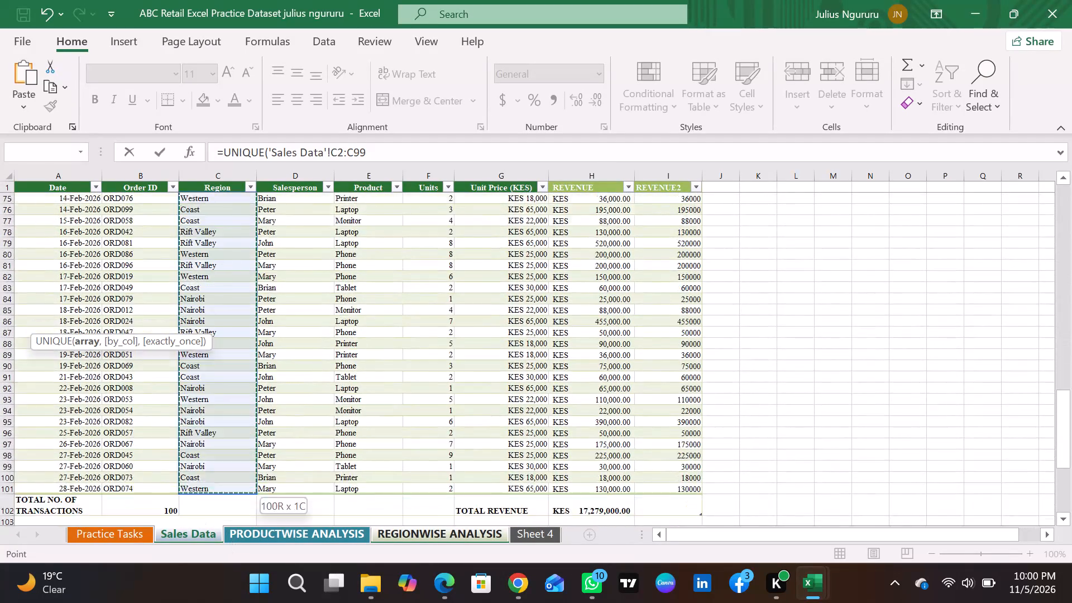
{"action": "left_click_drag", "start_coordinate": [229, 542], "coordinate": [247, 396]}
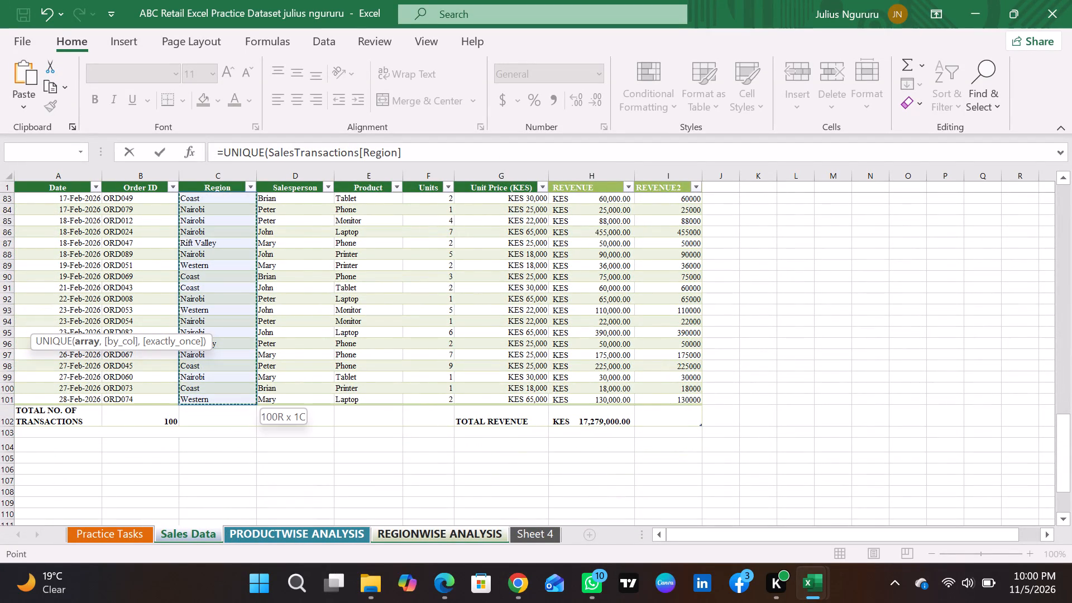
Return to REGIONWISE ANALYSIS, correct the sheet reference to 'Sales Data', and enter the formula as =UNIQUE('Sales Data'!C2:C101).
{"action": "left_click", "coordinate": [442, 535]}
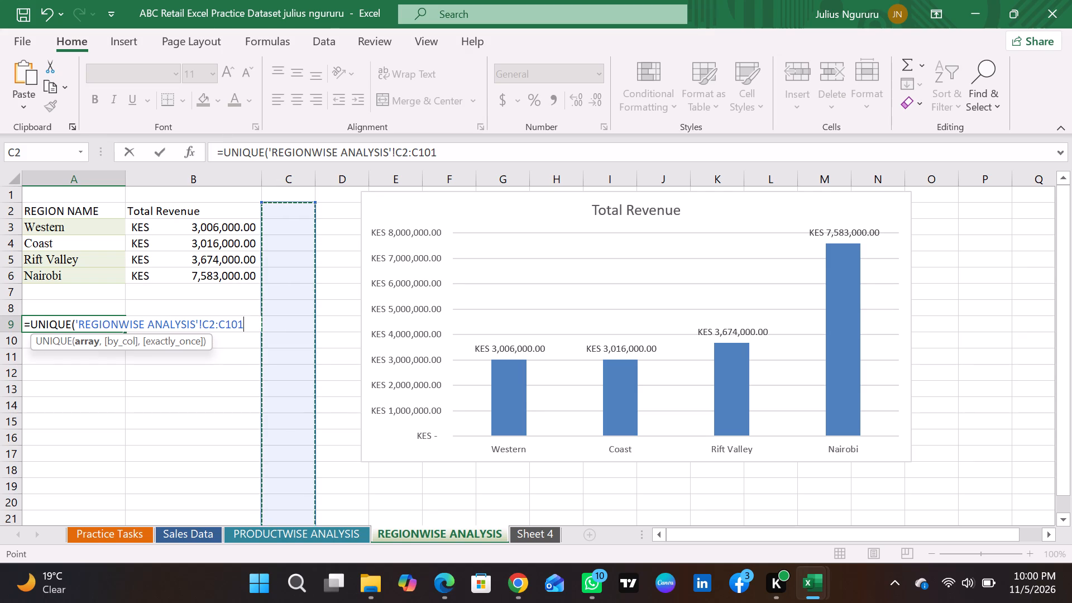
{"action": "left_click_drag", "start_coordinate": [79, 326], "coordinate": [181, 320]}
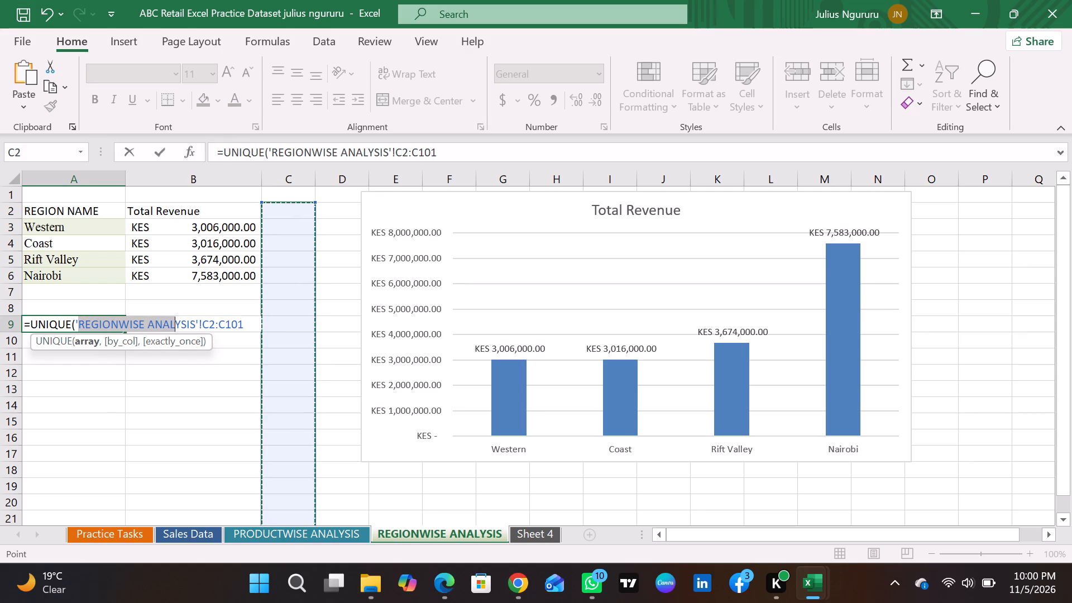
{"action": "left_click_drag", "start_coordinate": [181, 320], "coordinate": [195, 323]}
{"action": "key", "text": "s"}
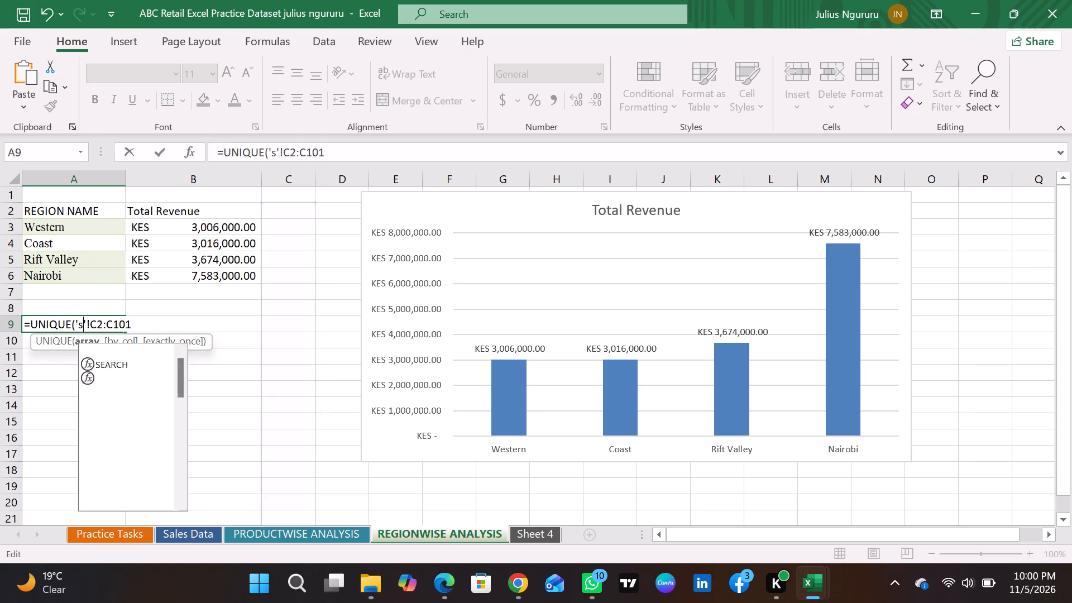
{"action": "key", "text": "BackSpace"}
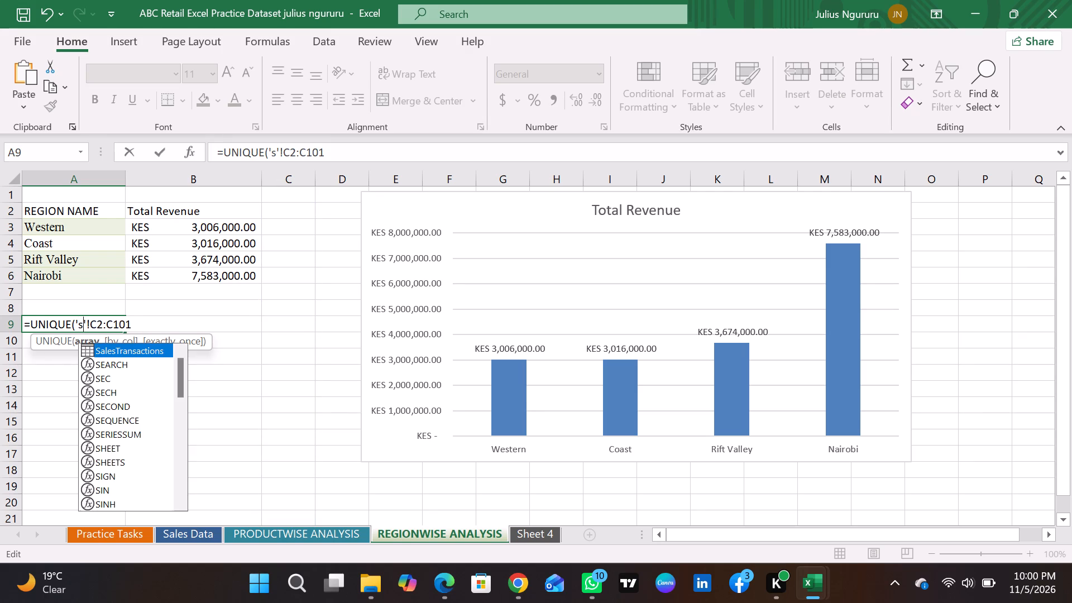
{"action": "key", "text": "BackSpace"}
{"action": "key", "text": "s"}
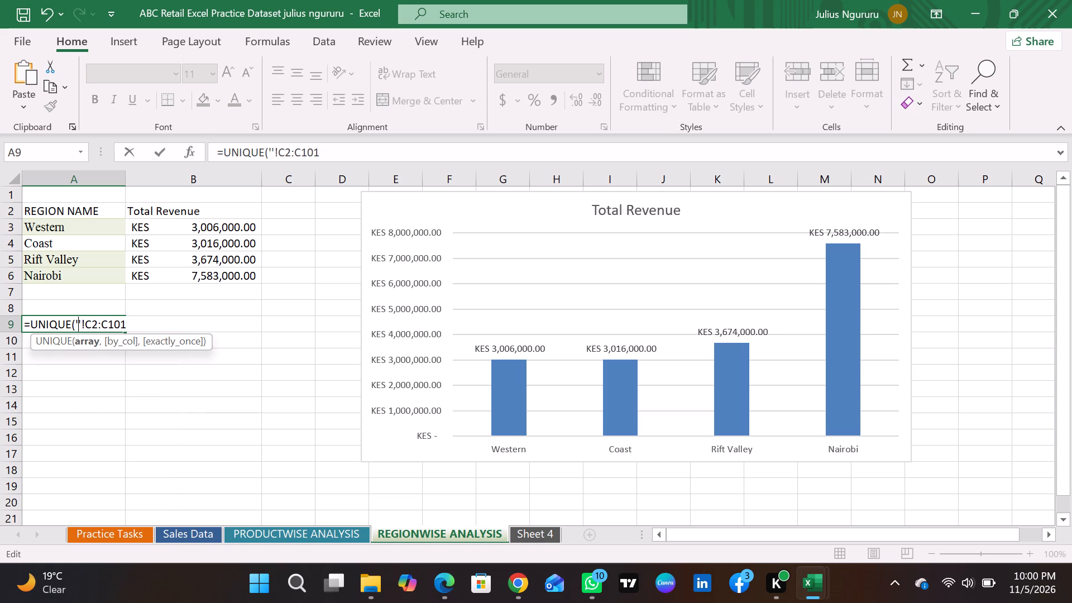
{"action": "key", "text": "a"}
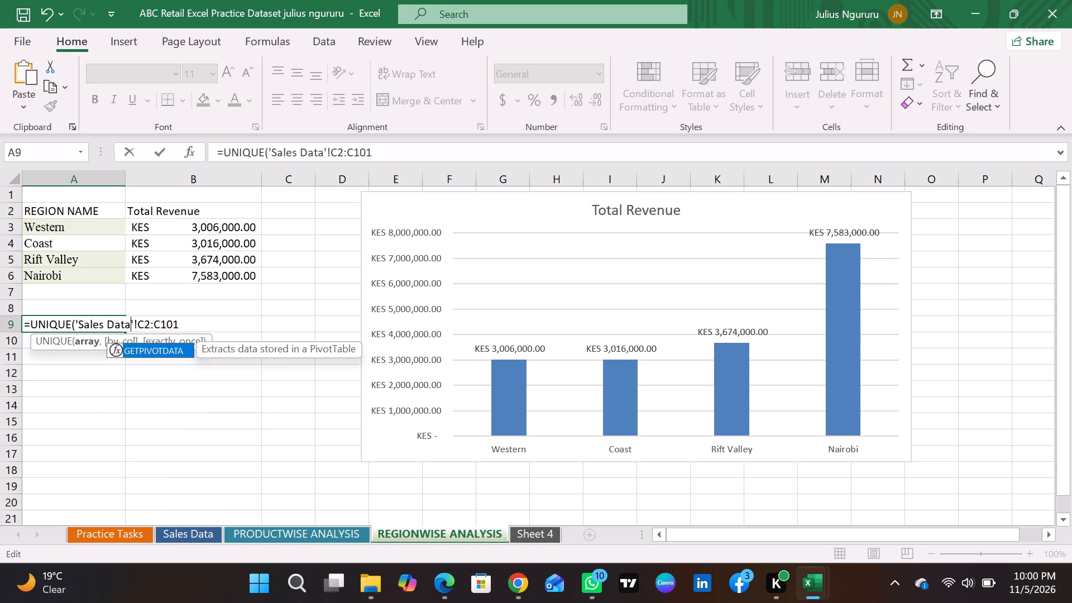
{"action": "left_click", "coordinate": [195, 327]}
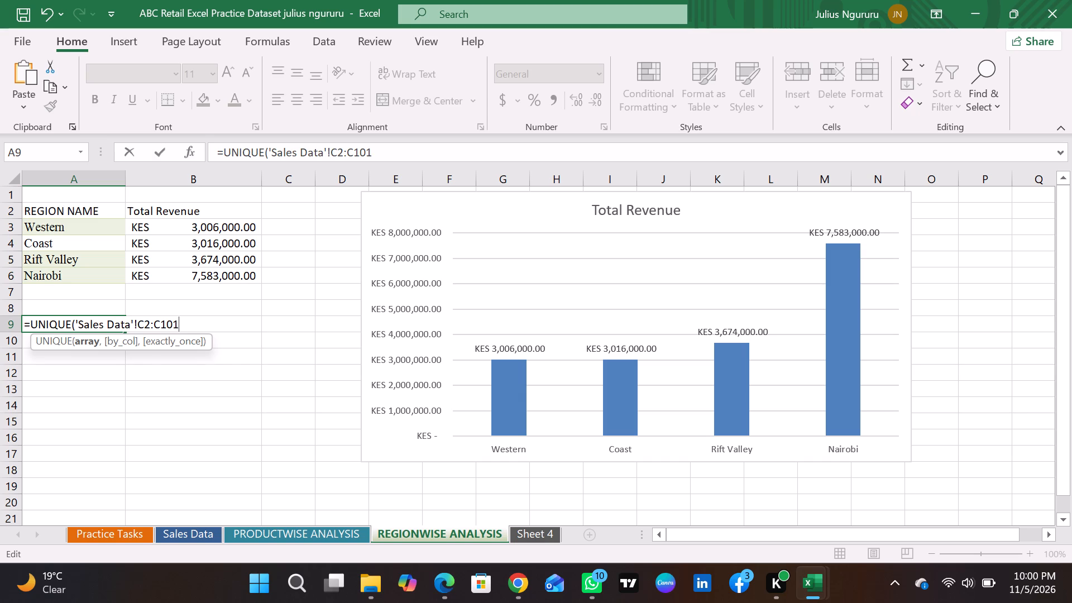
{"action": "key", "text": "shift+parenright"}
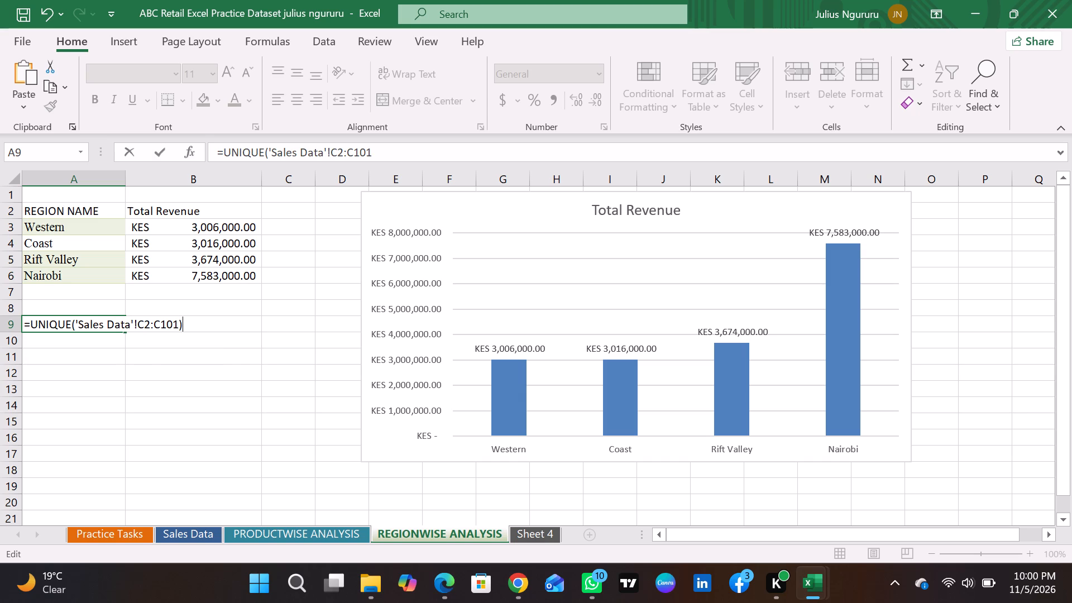
{"action": "key", "text": "Return"}
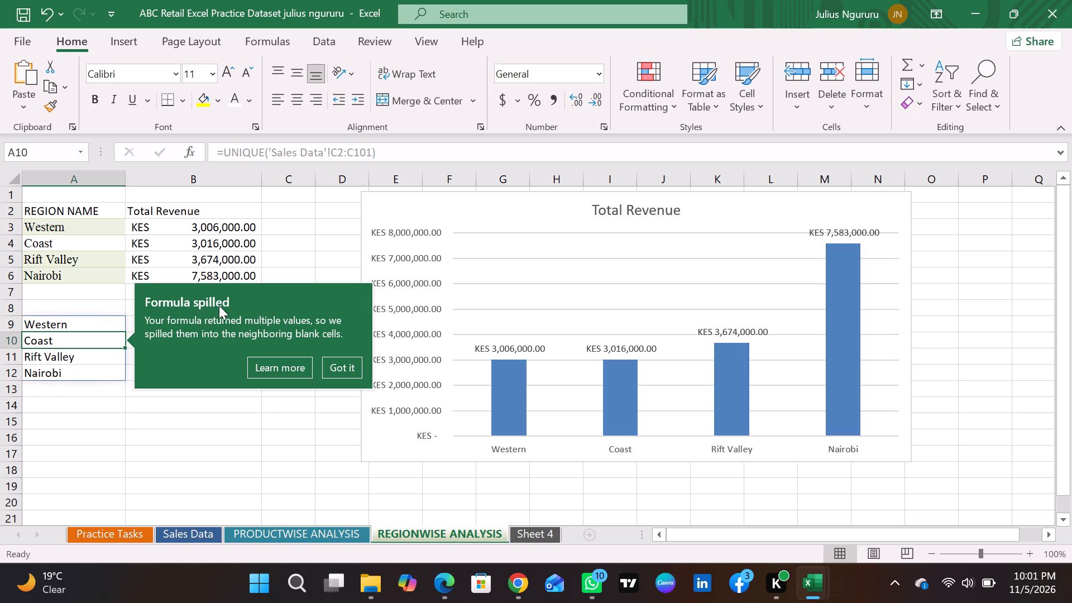
{"action": "left_click", "coordinate": [348, 364]}
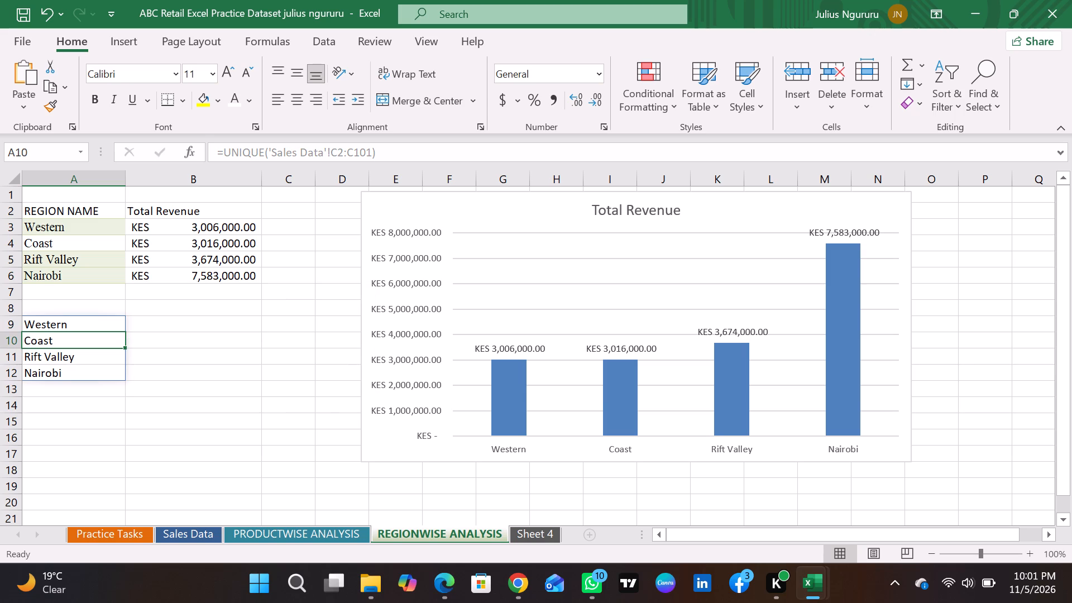
Make the range in cell A9's formula absolute, so it reads =UNIQUE('Sales Data'!$C$2:$C$101).
{"action": "left_click", "coordinate": [99, 326]}
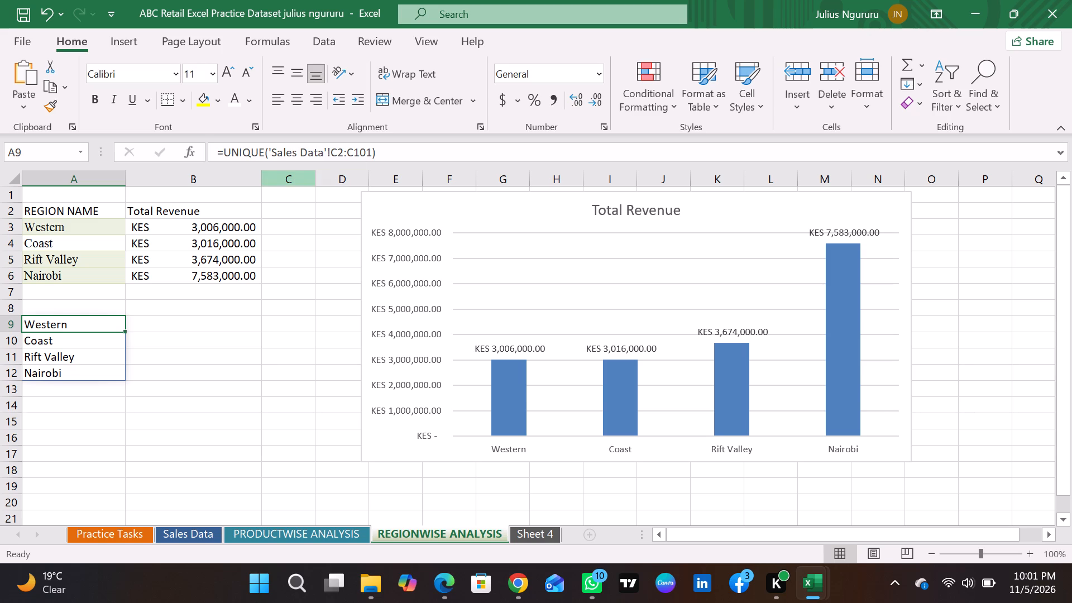
{"action": "double_click", "coordinate": [100, 326]}
{"action": "left_click", "coordinate": [135, 326]}
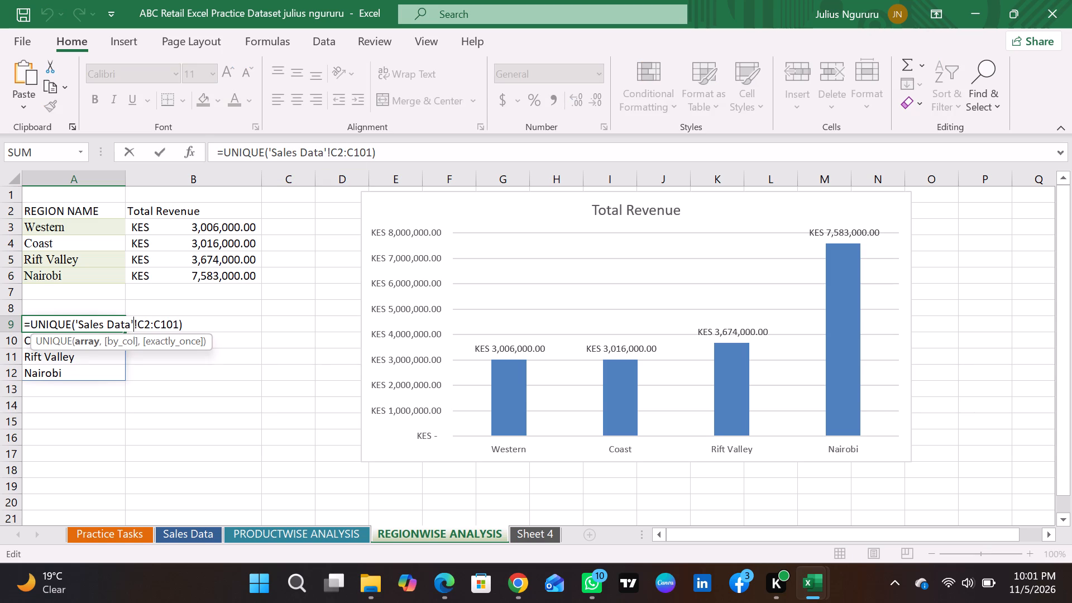
{"action": "left_click", "coordinate": [138, 323]}
{"action": "key", "text": "shift+dollar"}
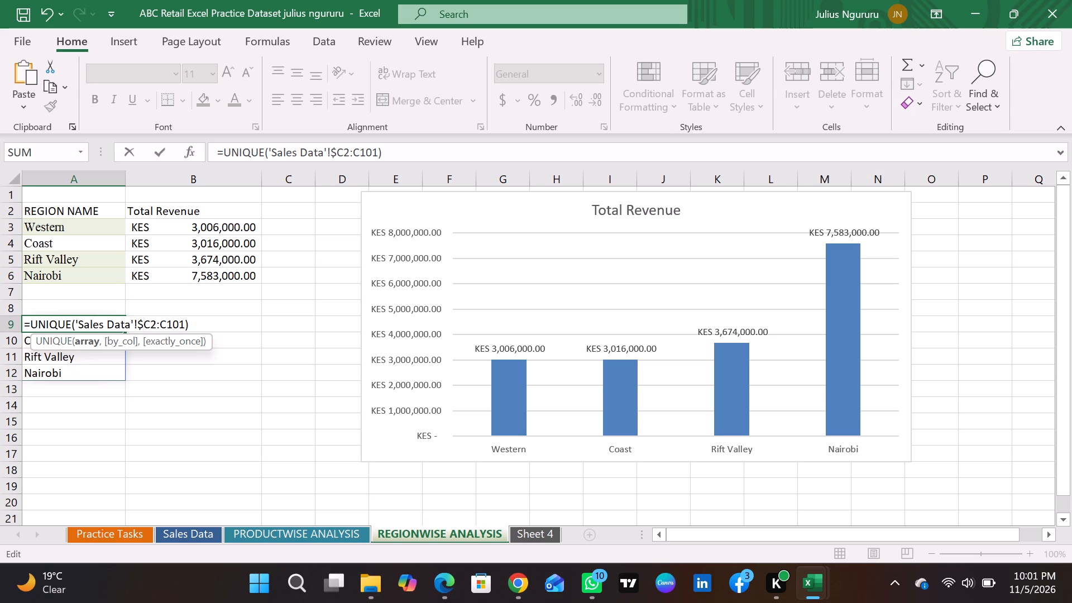
{"action": "left_click", "coordinate": [151, 317]}
{"action": "key", "text": "shift+dollar"}
{"action": "left_click", "coordinate": [168, 325]}
{"action": "key", "text": "shift+dollar"}
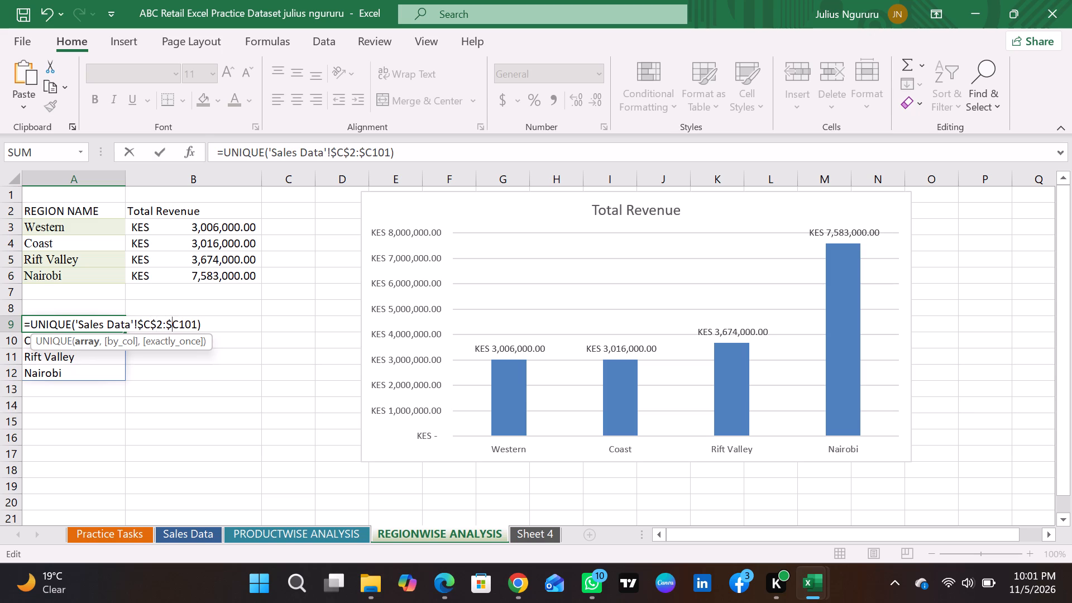
{"action": "left_click", "coordinate": [179, 326]}
{"action": "key", "text": "shift+dollar"}
{"action": "key", "text": "Return"}
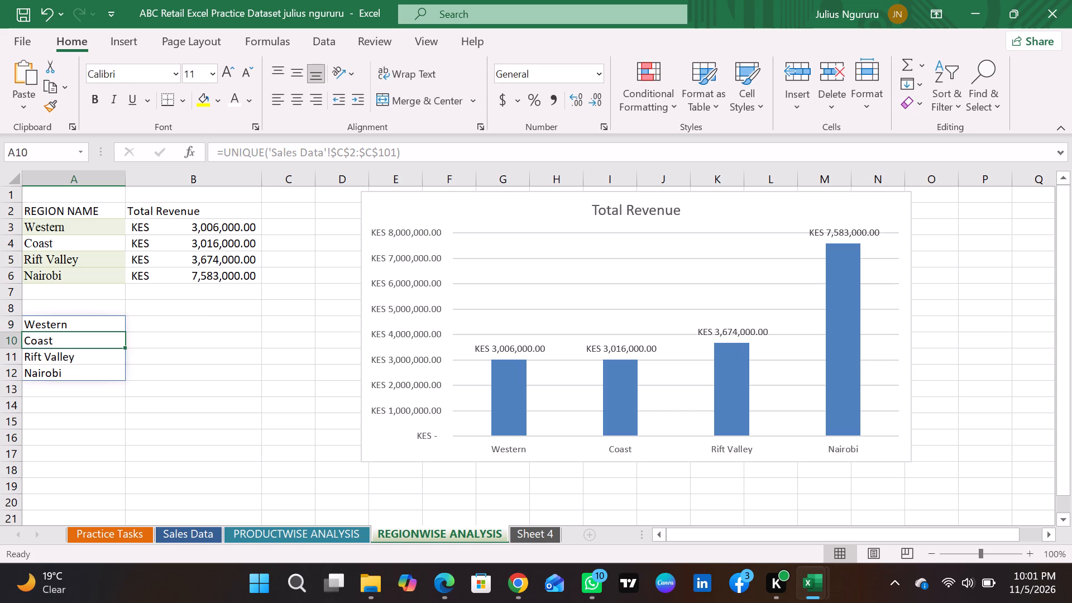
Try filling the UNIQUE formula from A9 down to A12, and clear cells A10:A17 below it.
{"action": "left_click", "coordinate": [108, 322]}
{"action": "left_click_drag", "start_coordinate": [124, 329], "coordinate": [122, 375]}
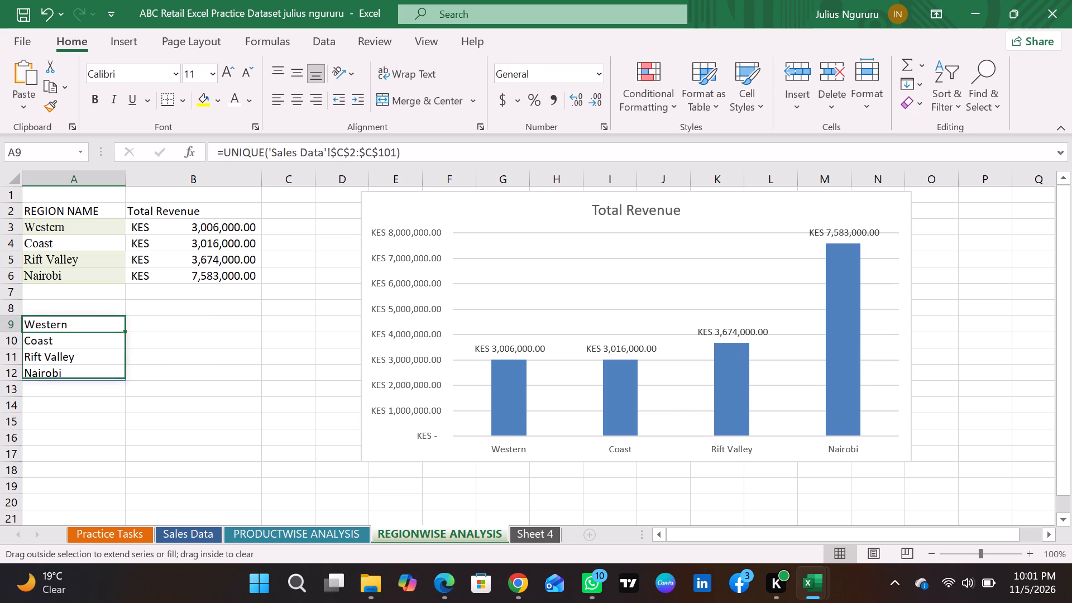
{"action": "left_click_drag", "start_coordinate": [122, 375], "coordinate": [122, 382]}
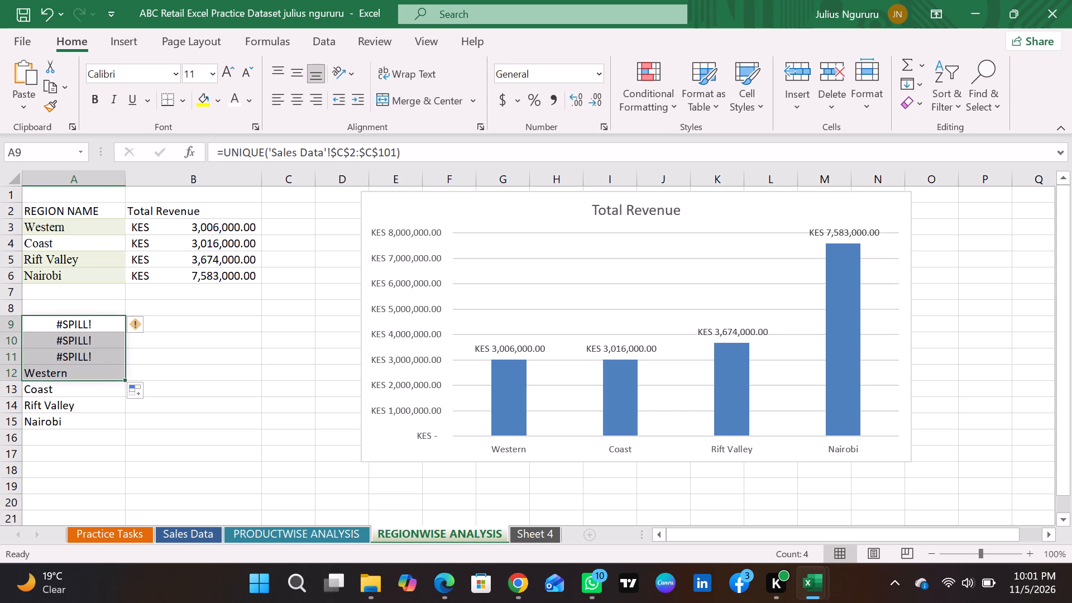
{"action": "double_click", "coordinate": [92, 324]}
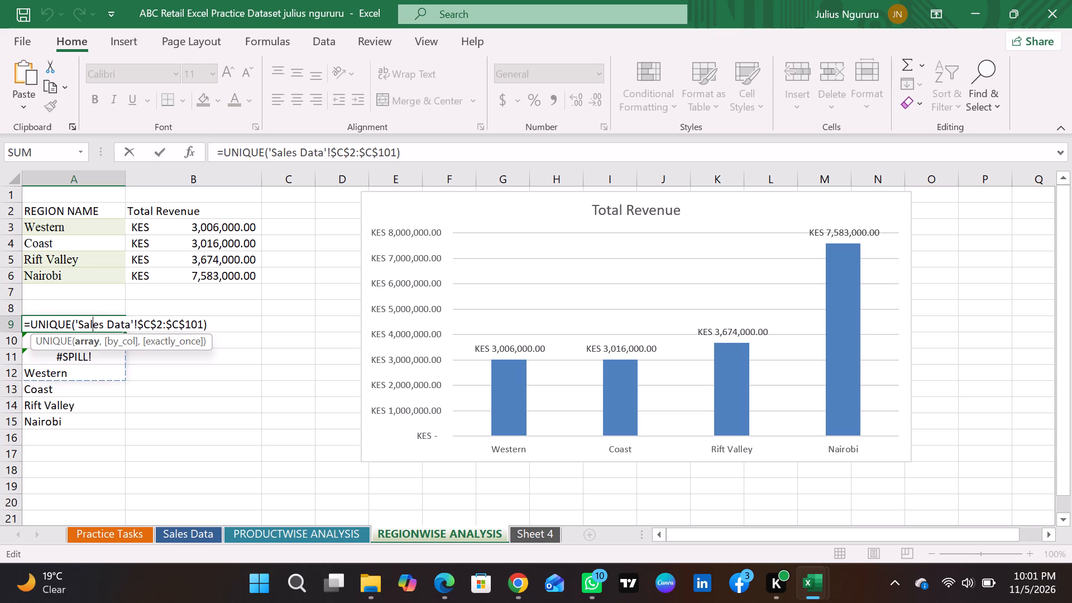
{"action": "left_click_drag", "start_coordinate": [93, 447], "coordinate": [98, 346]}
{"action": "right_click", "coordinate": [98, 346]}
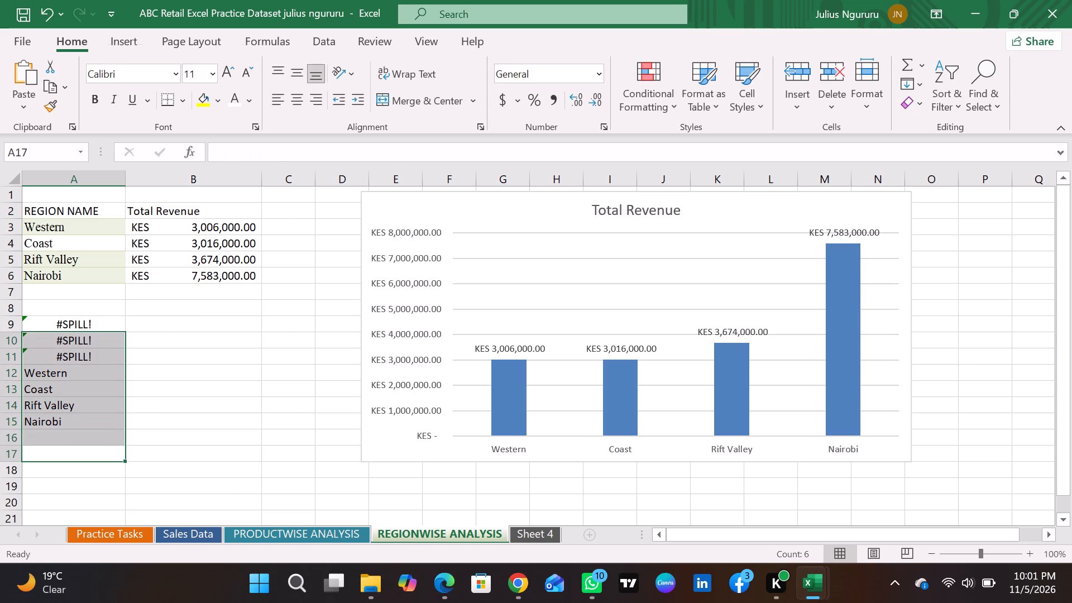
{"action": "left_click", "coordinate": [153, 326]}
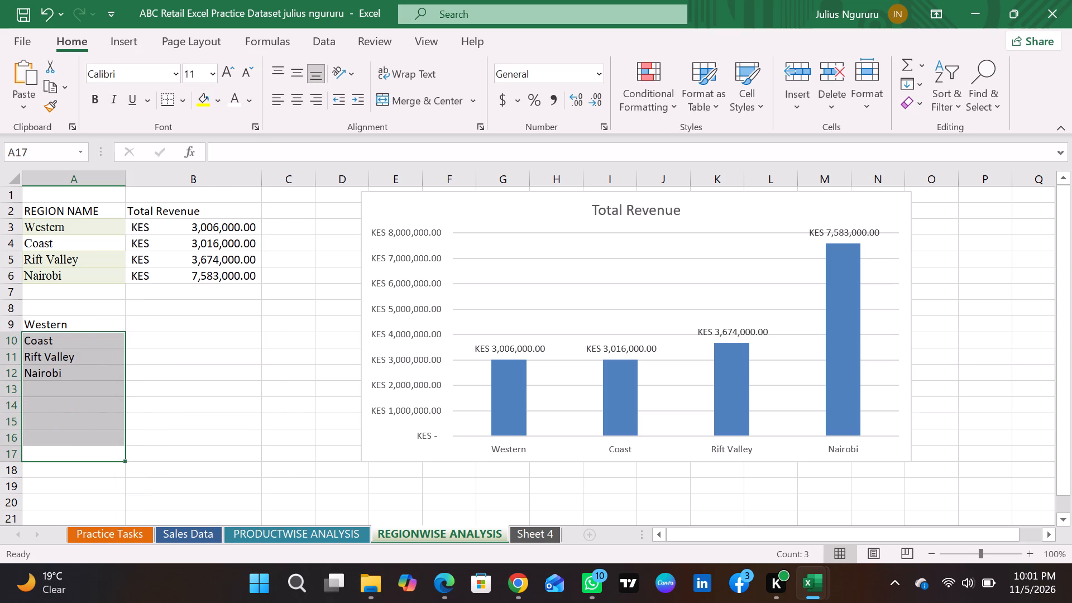
{"action": "left_click", "coordinate": [77, 320]}
{"action": "left_click", "coordinate": [83, 326]}
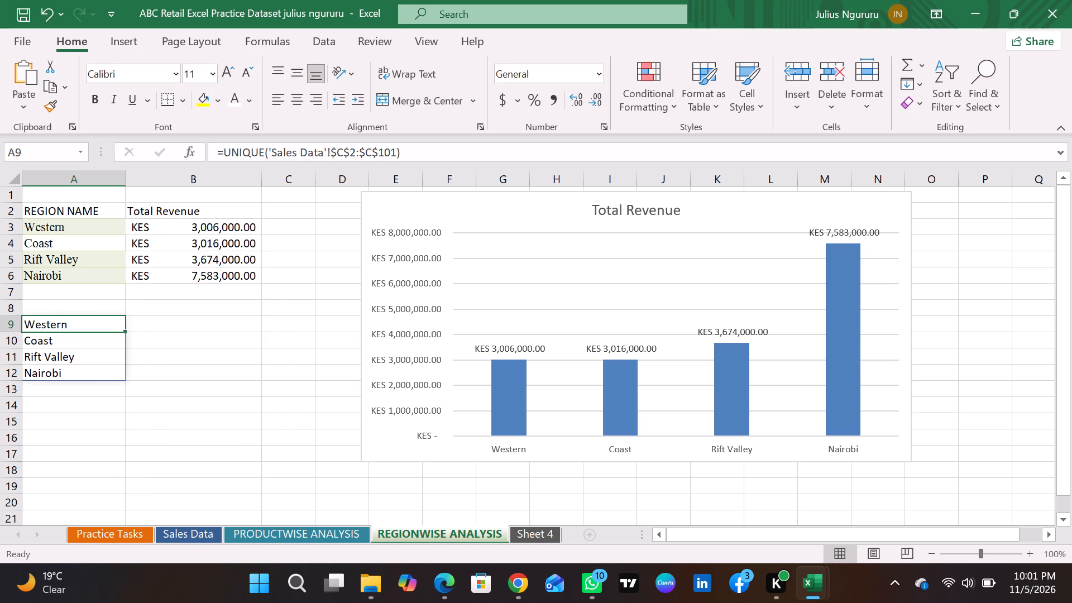
{"action": "double_click", "coordinate": [96, 323]}
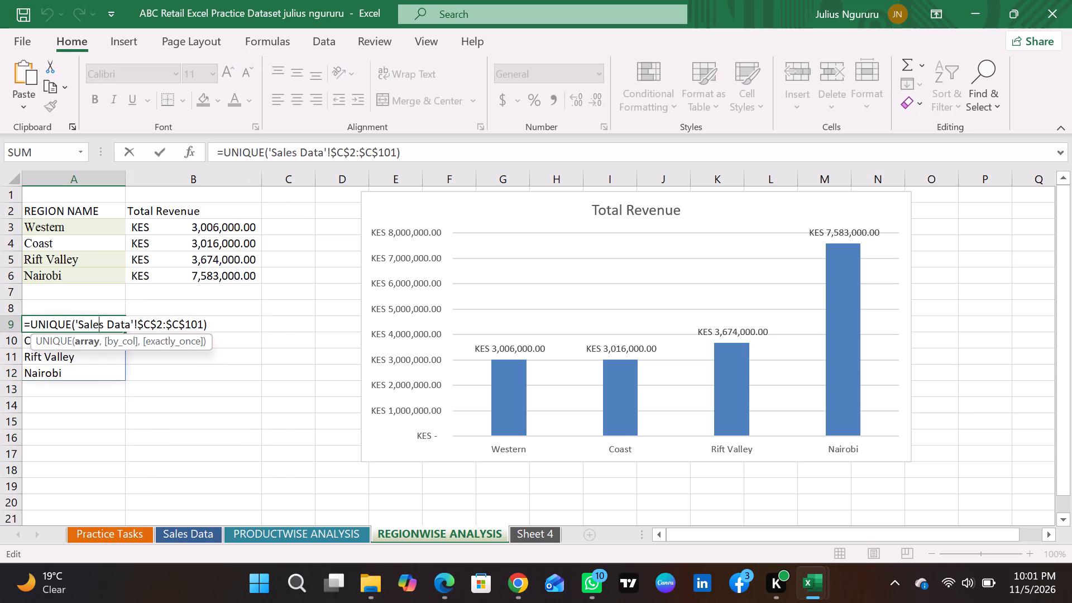
{"action": "key", "text": "Return"}
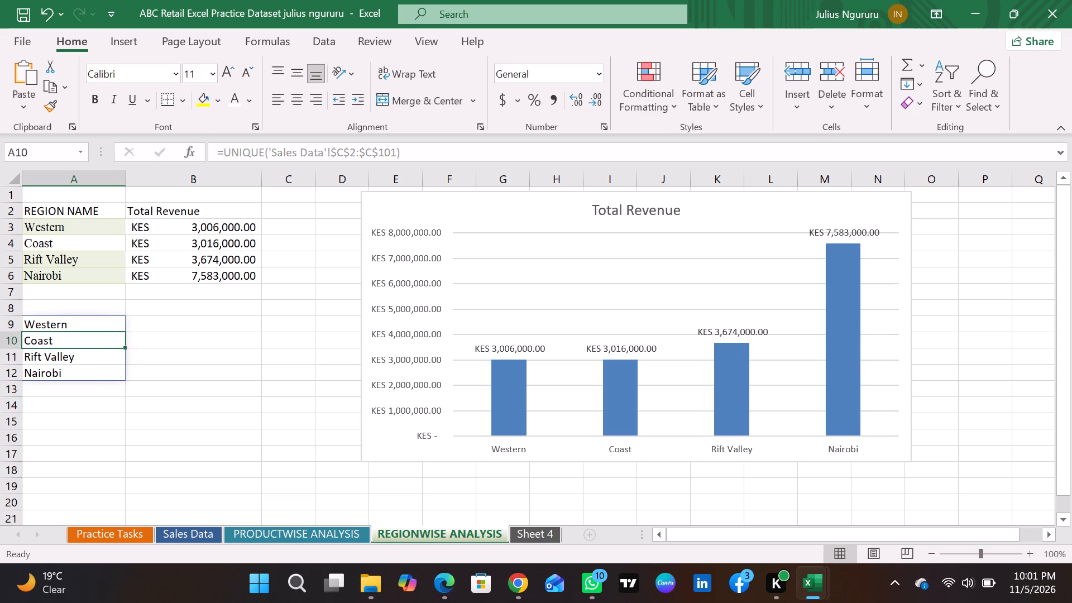
{"action": "left_click", "coordinate": [188, 331]}
{"action": "left_click", "coordinate": [104, 327]}
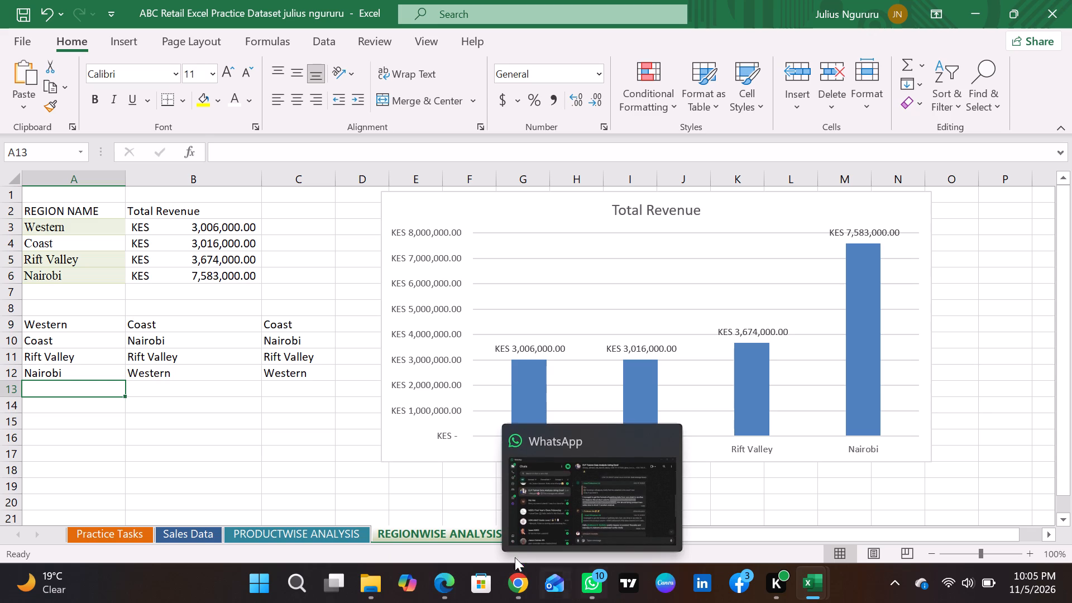
{"action": "left_click", "coordinate": [94, 328]}
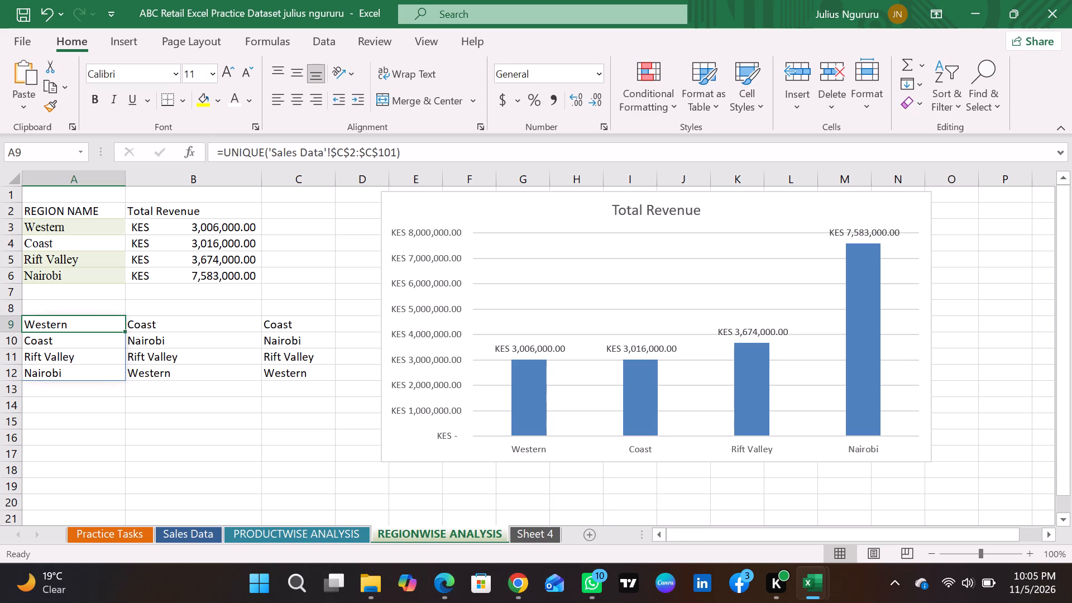
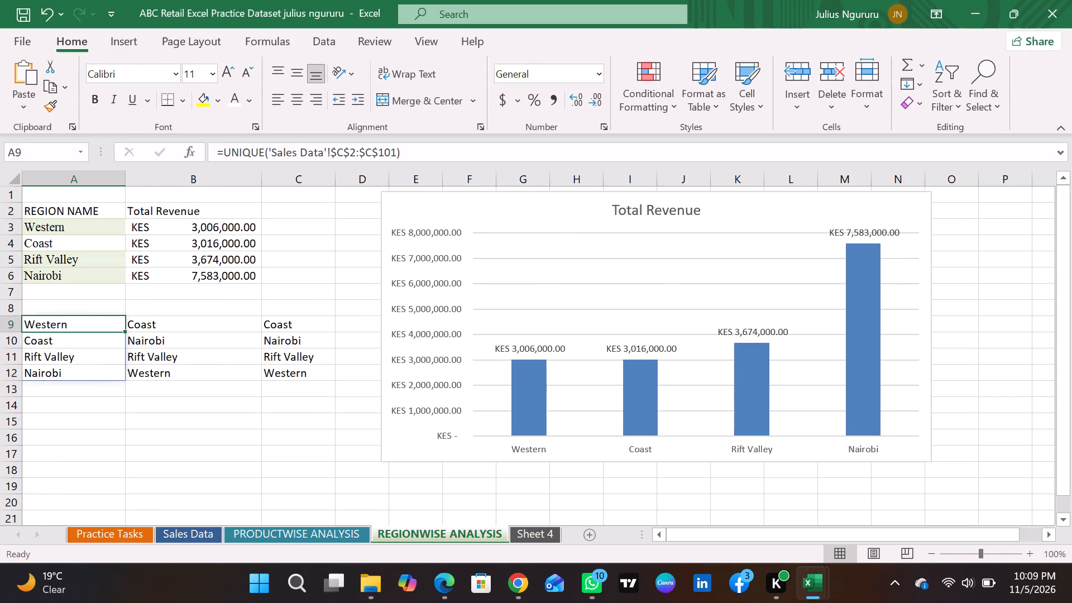
Open cell A9 for editing and copy its entire UNIQUE formula, =UNIQUE('Sales Data'!$C$2:$C$101).
{"action": "double_click", "coordinate": [98, 329]}
{"action": "left_click", "coordinate": [106, 323]}
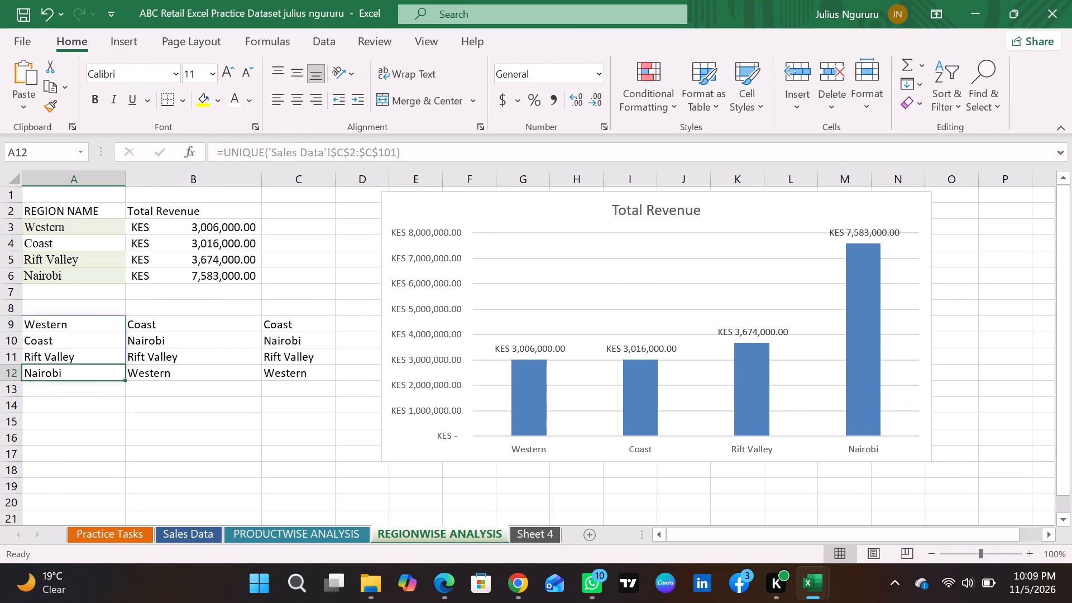
{"action": "double_click", "coordinate": [106, 323]}
{"action": "left_click_drag", "start_coordinate": [218, 323], "coordinate": [216, 323]}
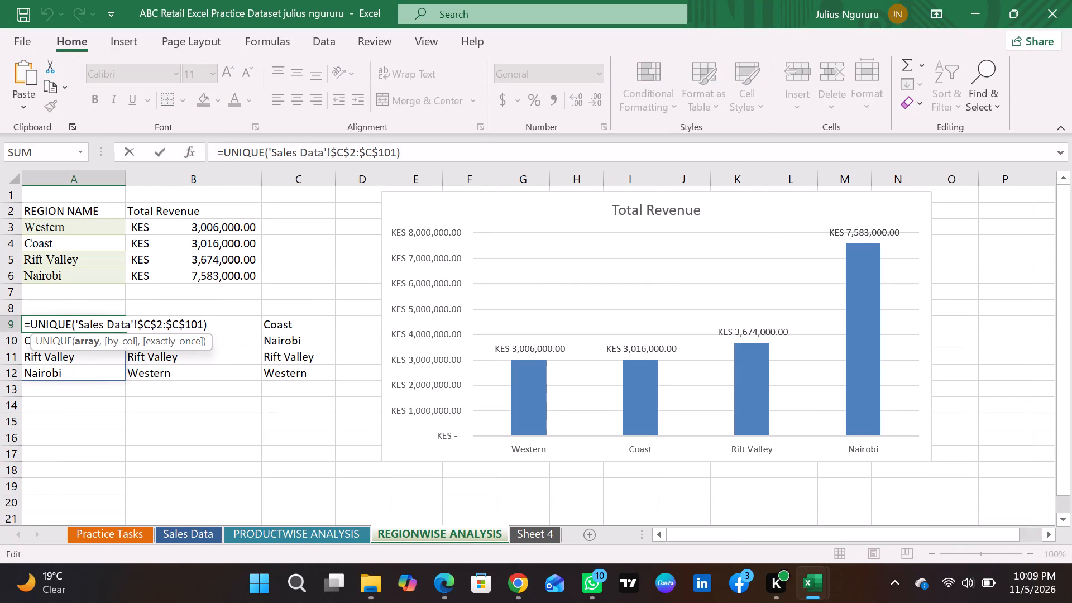
{"action": "left_click_drag", "start_coordinate": [216, 323], "coordinate": [23, 321]}
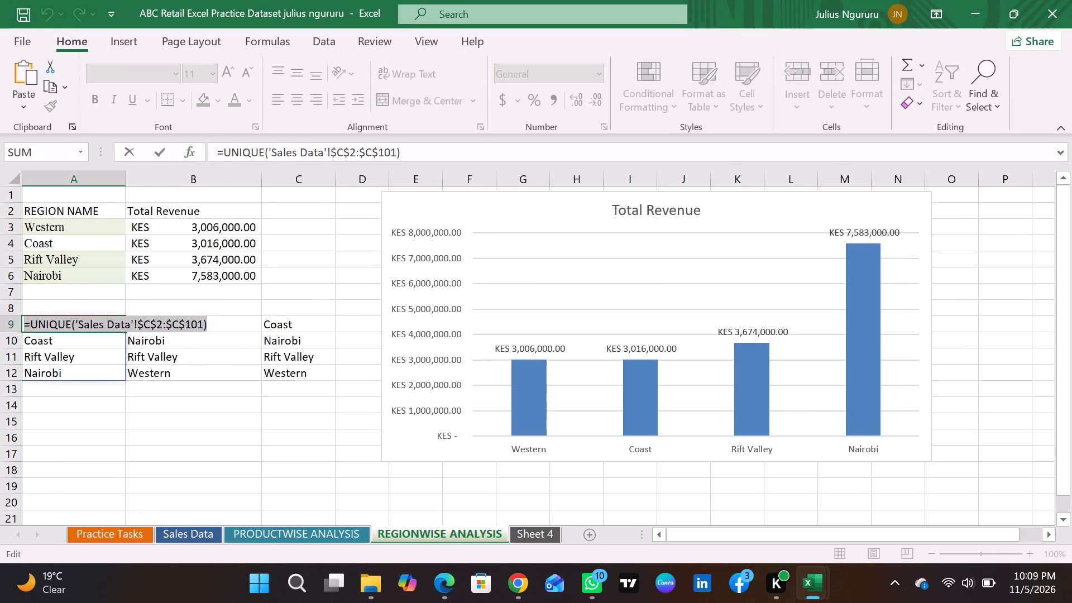
{"action": "key", "text": "ctrl+c"}
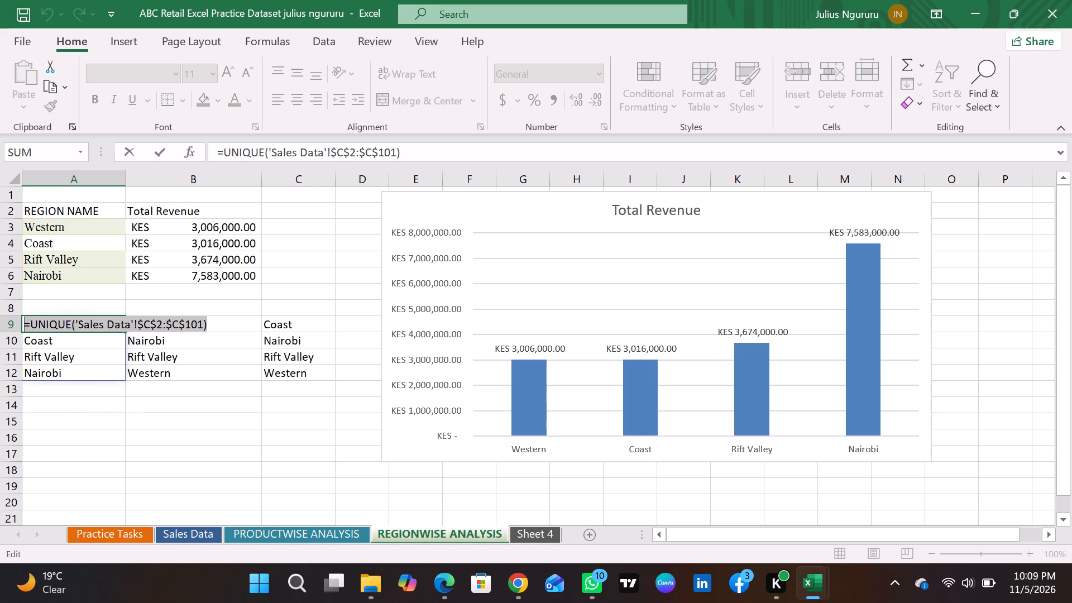
Minimize the ABC Retail practice workbook with the formula copied.
{"action": "left_click", "coordinate": [981, 15]}
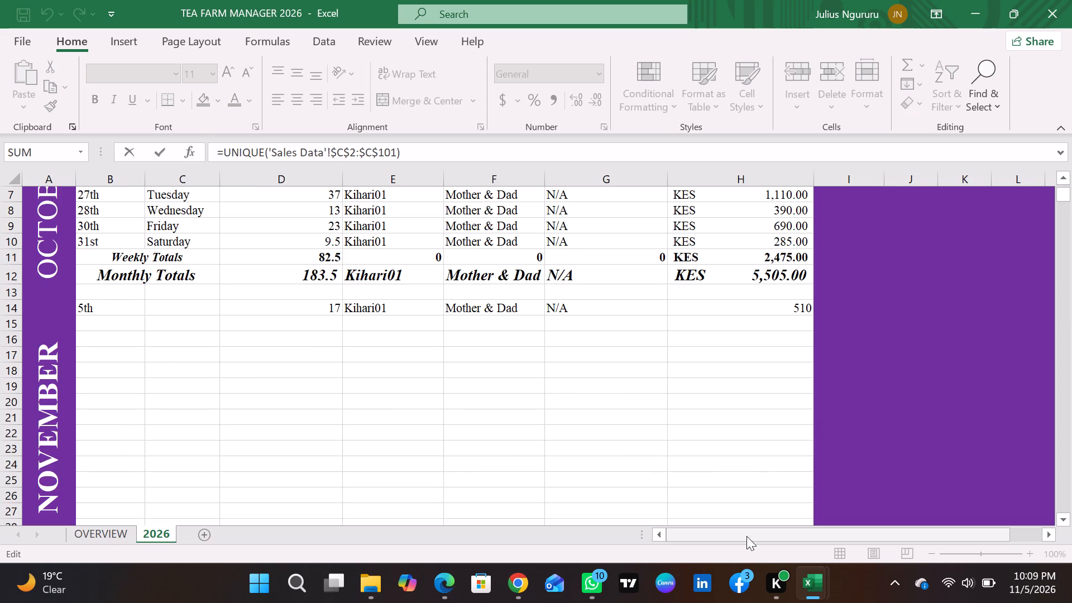
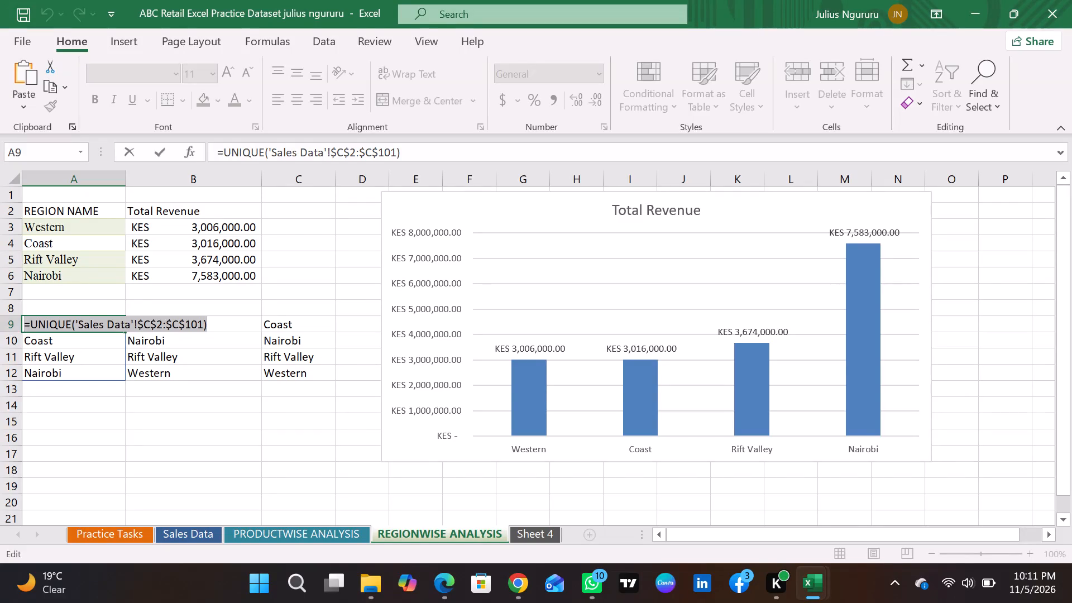
Open cell B9 for editing and select its entire formula, =SORT(UNIQUE('Sales Data'!$C$2:$C$101)).
{"action": "triple_click", "coordinate": [194, 325]}
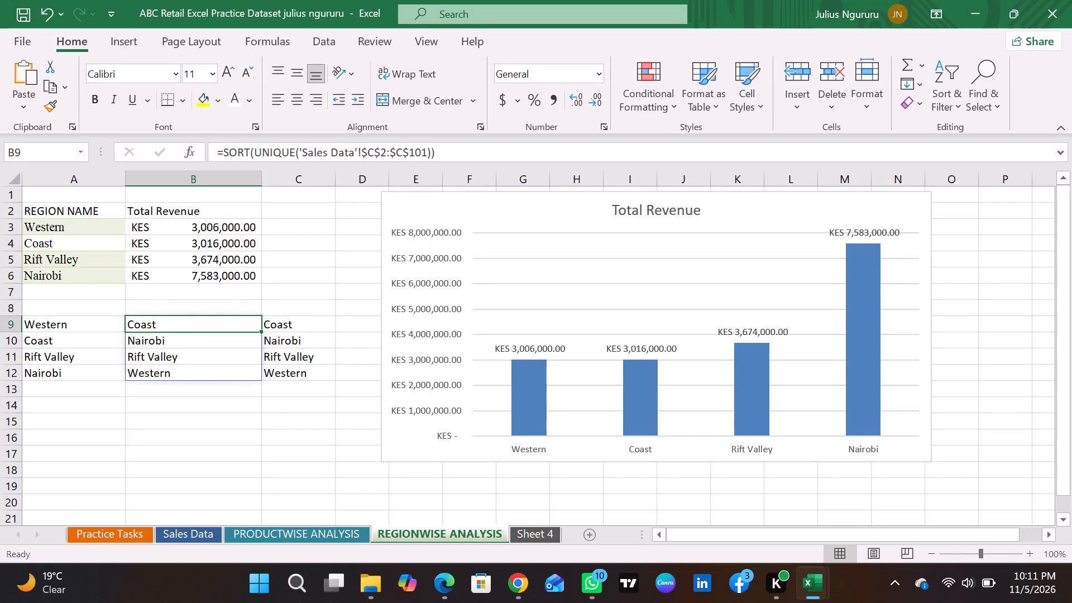
{"action": "left_click", "coordinate": [197, 325]}
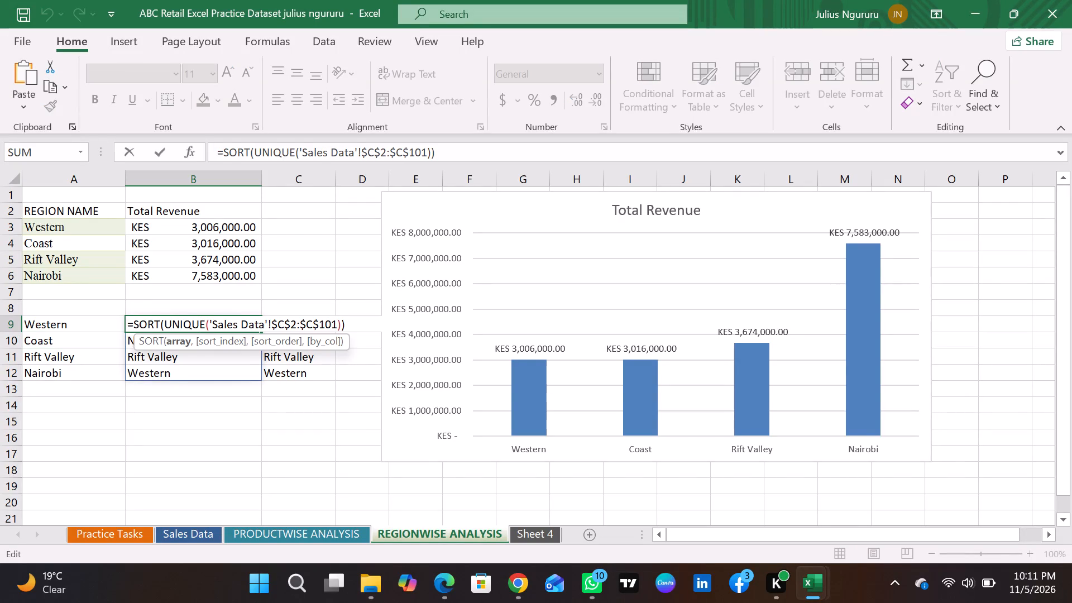
{"action": "left_click_drag", "start_coordinate": [343, 323], "coordinate": [234, 328]}
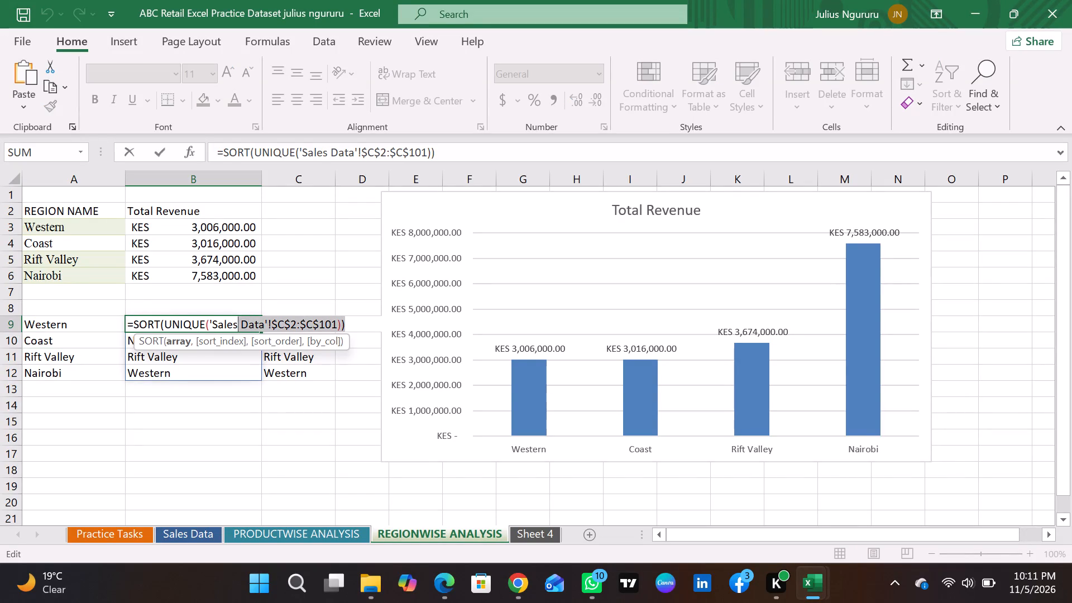
{"action": "left_click_drag", "start_coordinate": [234, 328], "coordinate": [127, 323]}
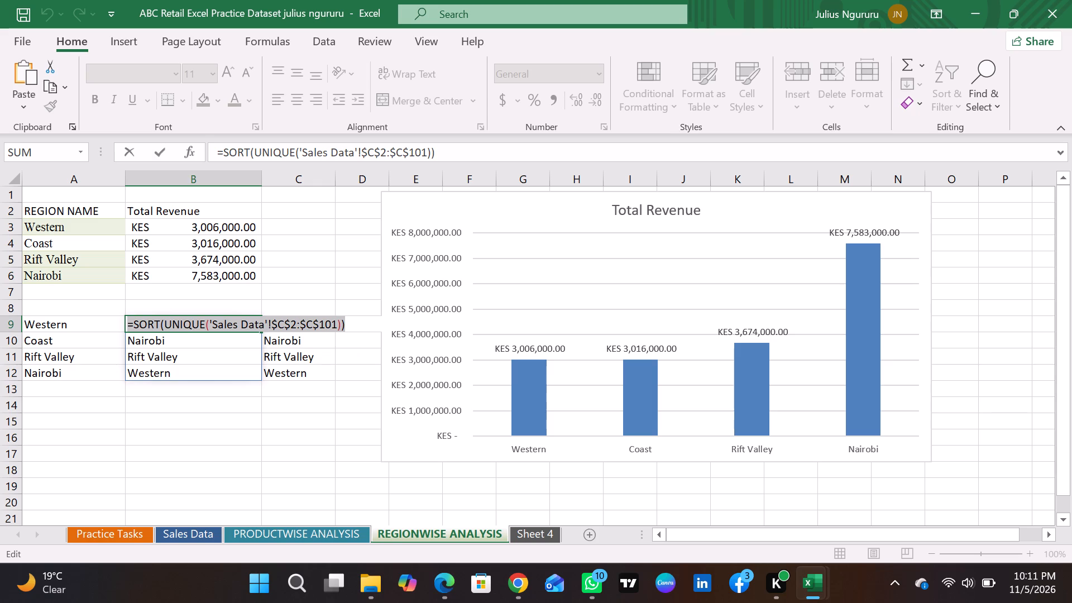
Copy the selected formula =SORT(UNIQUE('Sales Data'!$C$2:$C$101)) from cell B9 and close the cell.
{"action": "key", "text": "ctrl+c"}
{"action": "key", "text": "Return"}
Remove all dollar signs from cell B9's formula, making it =SORT(UNIQUE('Sales Data'!C2:C101)).
{"action": "double_click", "coordinate": [180, 327]}
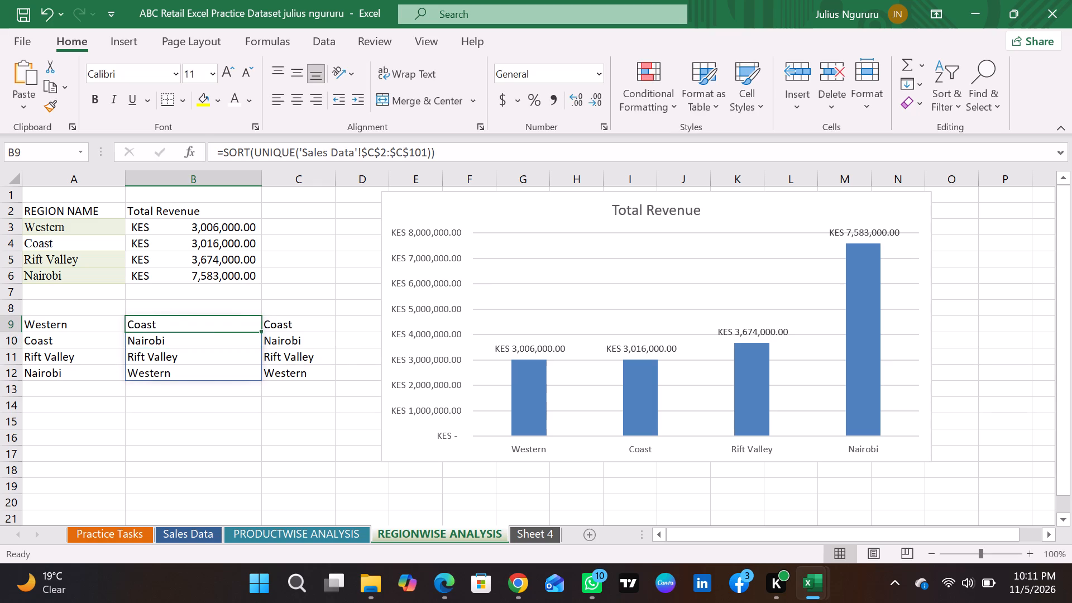
{"action": "left_click", "coordinate": [277, 321]}
{"action": "key", "text": "BackSpace"}
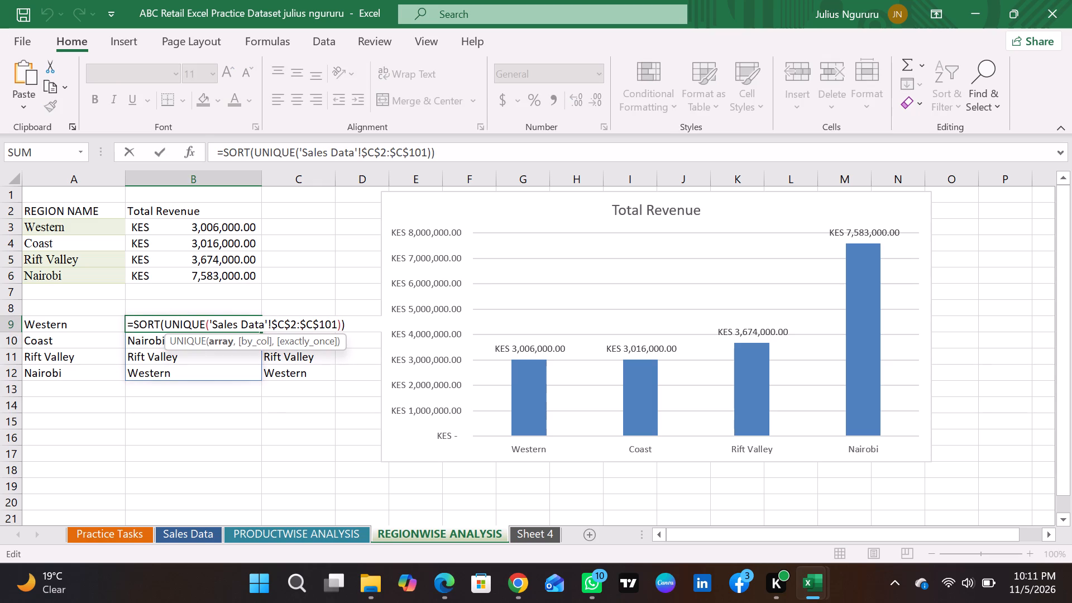
{"action": "left_click", "coordinate": [282, 322]}
{"action": "key", "text": "BackSpace"}
{"action": "left_click", "coordinate": [301, 323]}
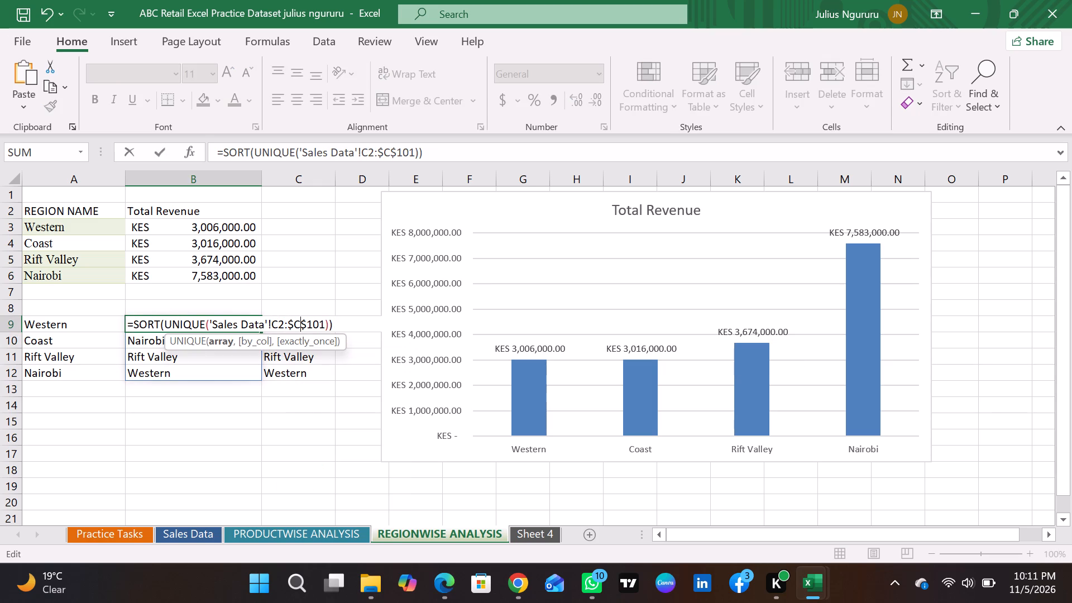
{"action": "key", "text": "Delete"}
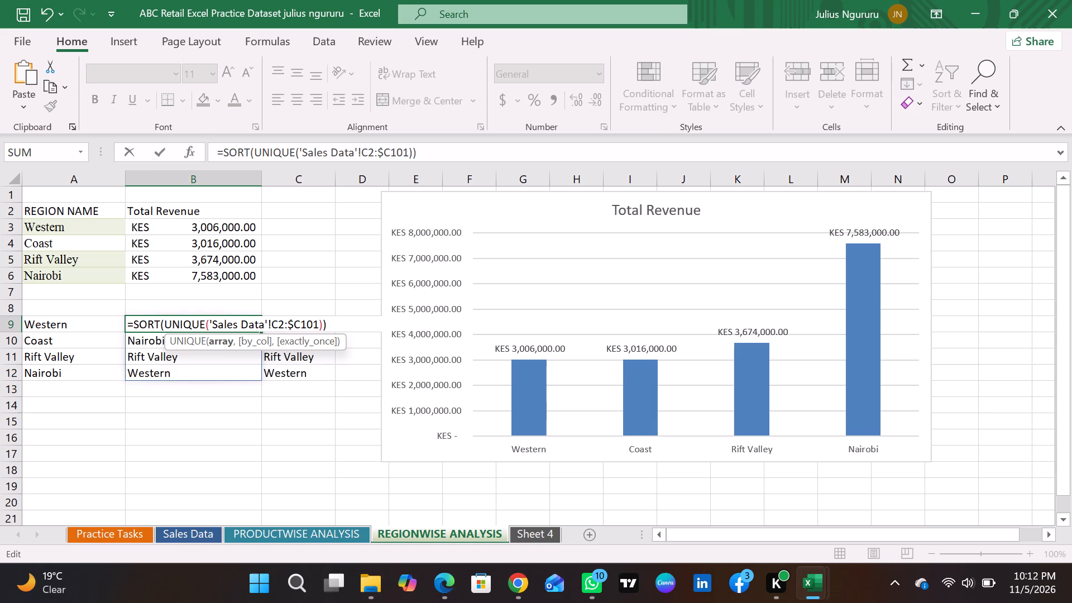
{"action": "left_click", "coordinate": [290, 322]}
{"action": "key", "text": "Delete"}
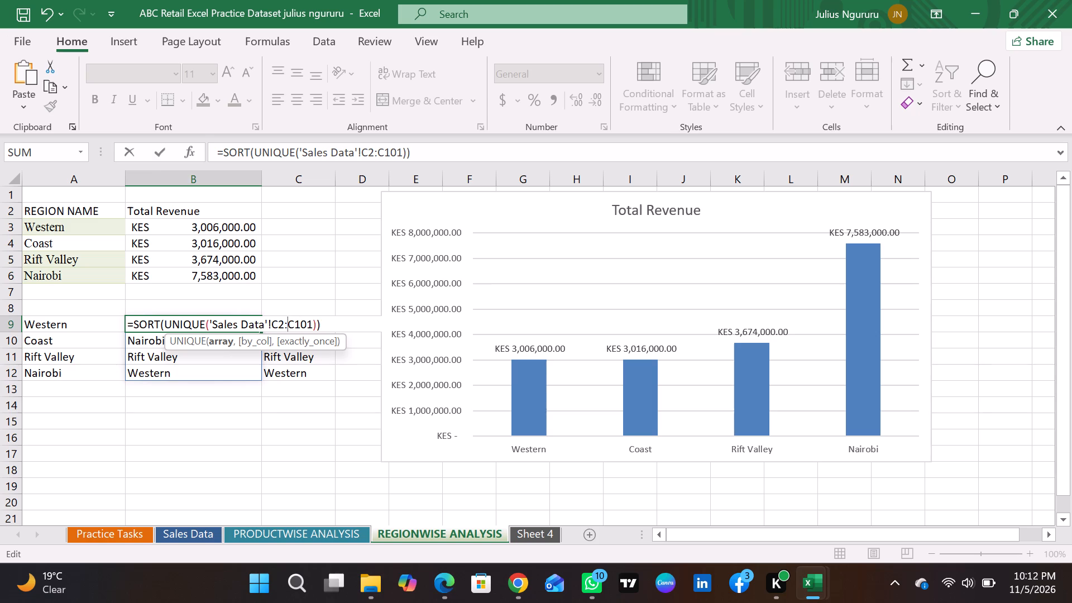
{"action": "key", "text": "Return"}
Open cell B9 for editing and copy its entire formula, =SORT(UNIQUE('Sales Data'!C2:C101)).
{"action": "left_click", "coordinate": [231, 323]}
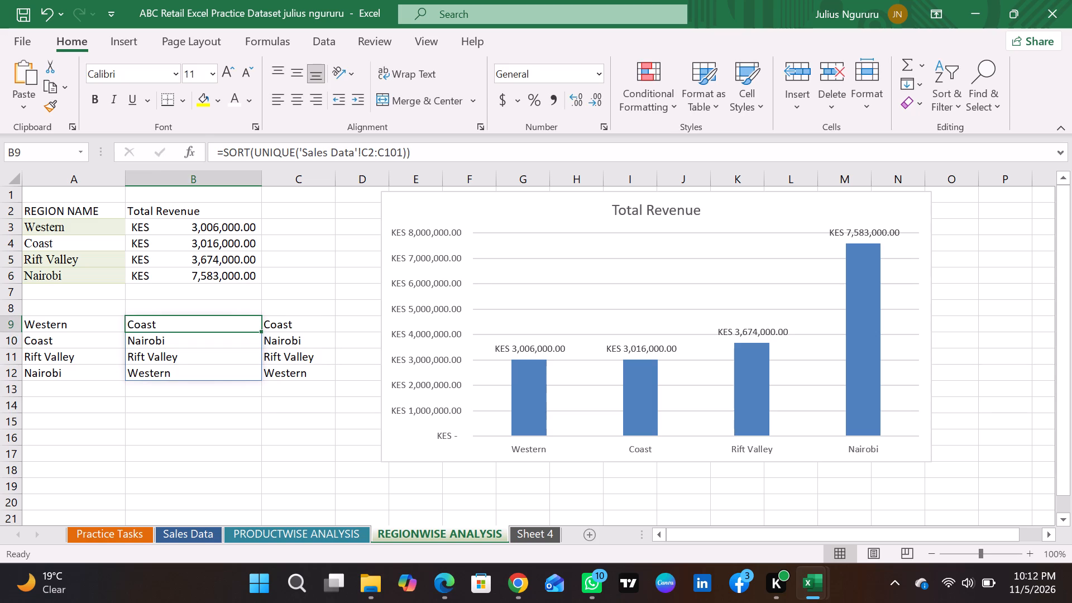
{"action": "double_click", "coordinate": [231, 325]}
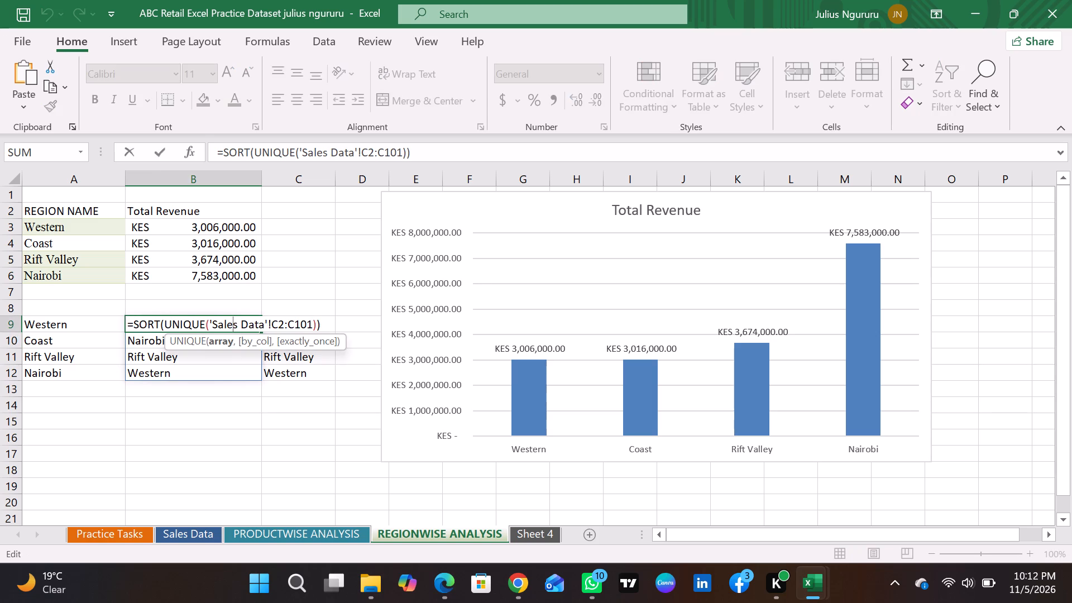
{"action": "left_click_drag", "start_coordinate": [329, 322], "coordinate": [126, 326]}
{"action": "key", "text": "ctrl+c"}
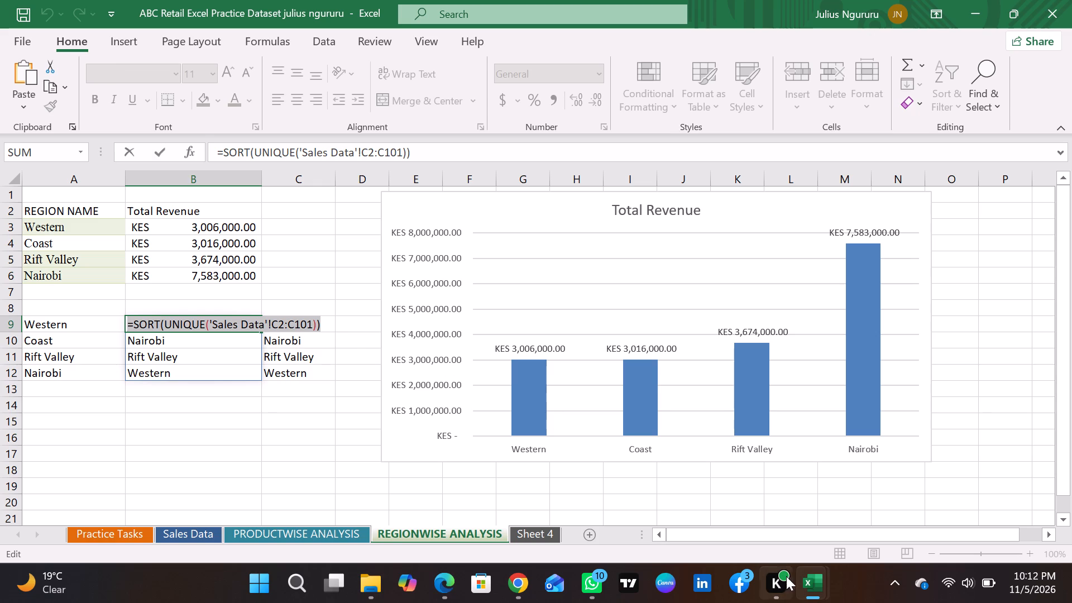
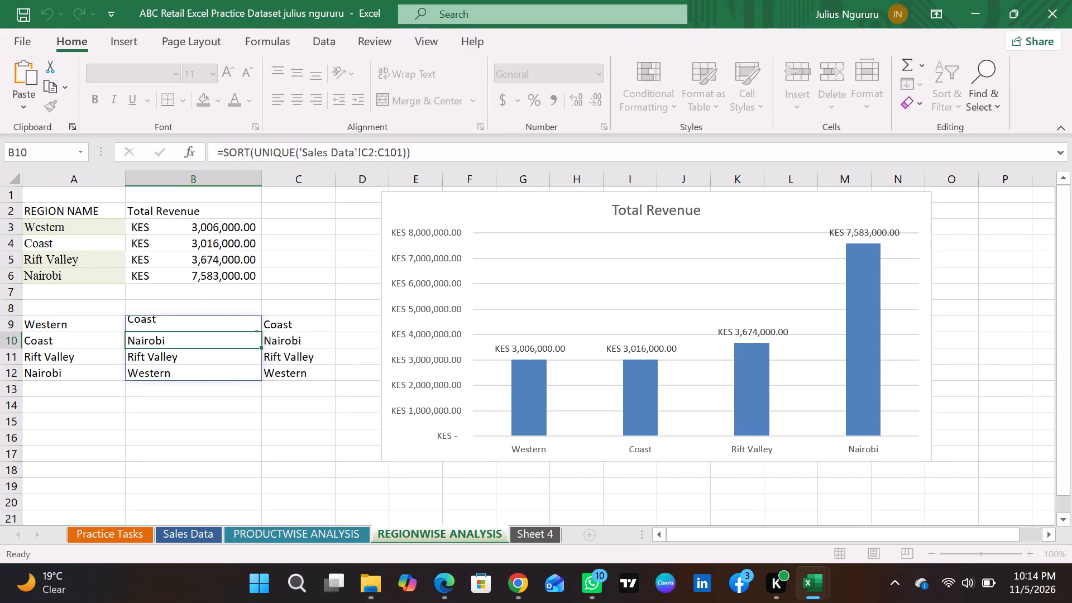
Open cell C9 for editing and copy its entire formula, =SORT(UNIQUE(FILTER('Sales Data'!C2:C101,'Sales Data'!C2:C101<>""))).
{"action": "double_click", "coordinate": [315, 323]}
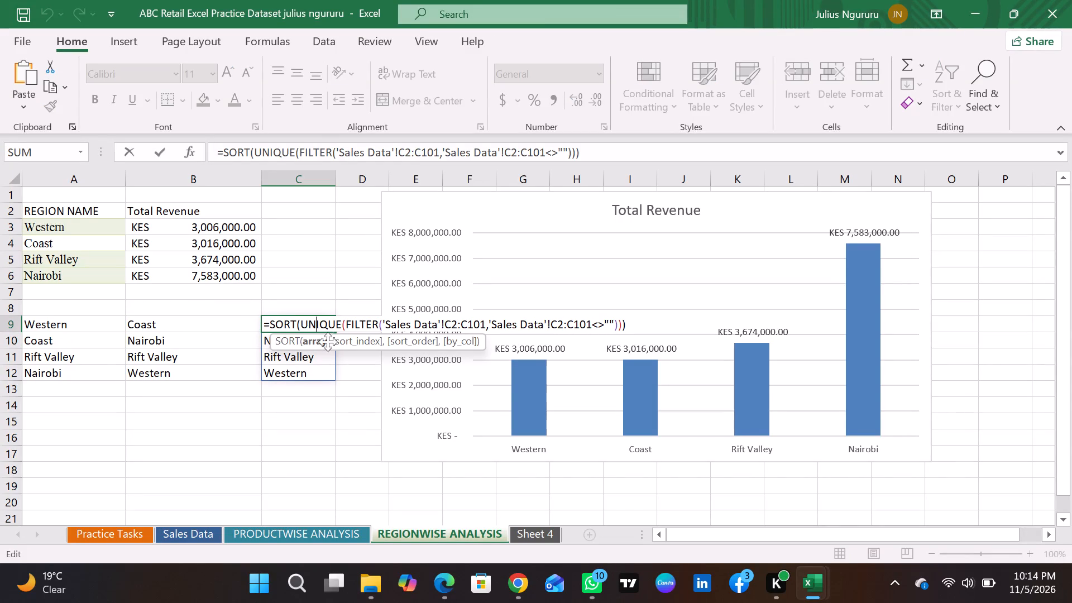
{"action": "key", "text": "Return"}
{"action": "double_click", "coordinate": [308, 324]}
{"action": "left_click_drag", "start_coordinate": [263, 326], "coordinate": [619, 321]}
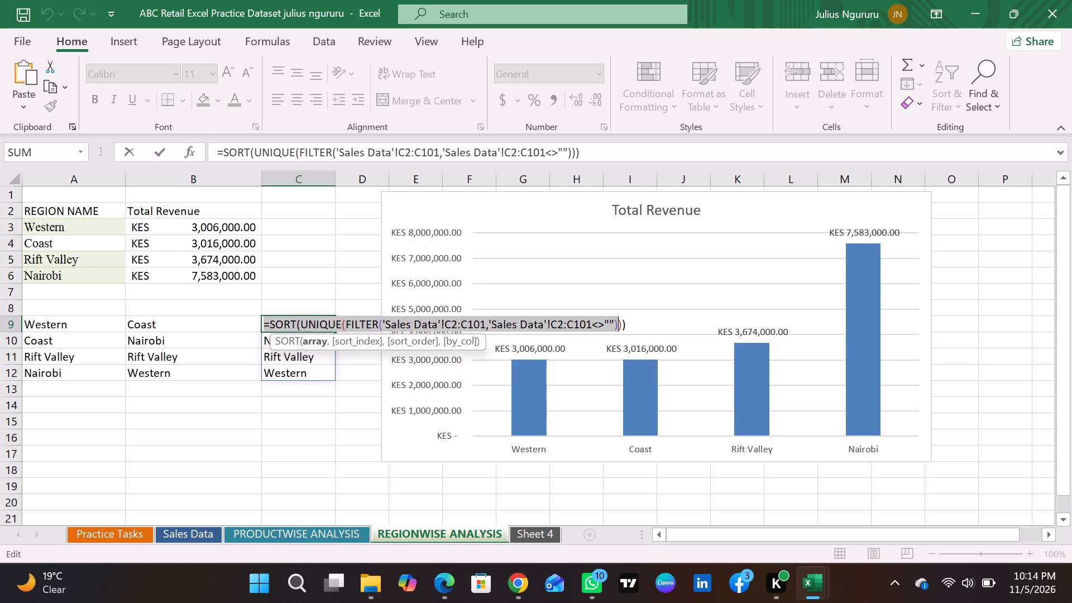
{"action": "left_click_drag", "start_coordinate": [619, 321], "coordinate": [629, 321]}
{"action": "key", "text": "ctrl+c"}
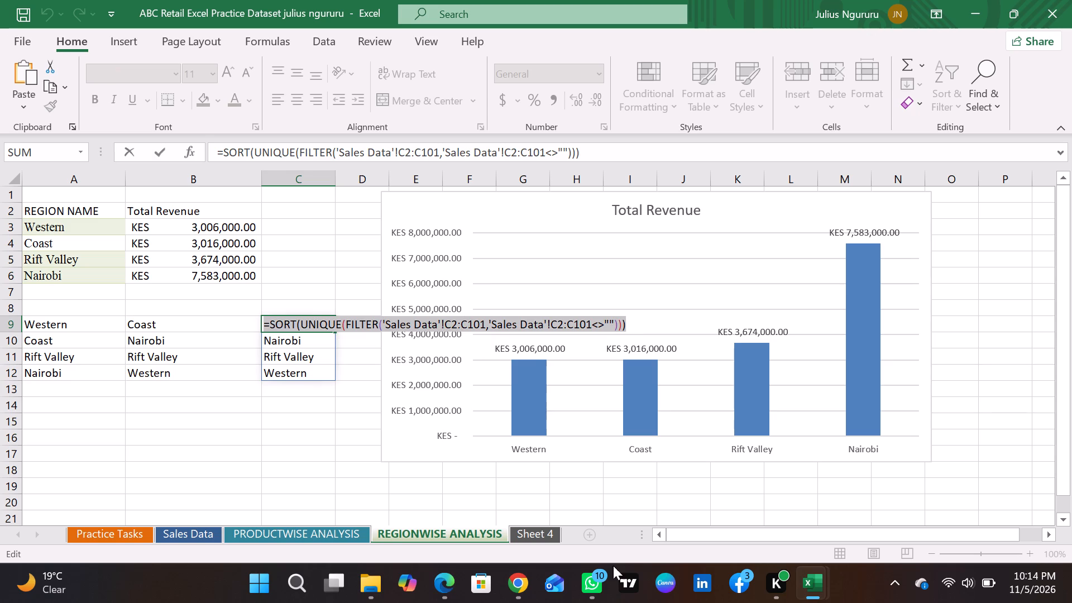